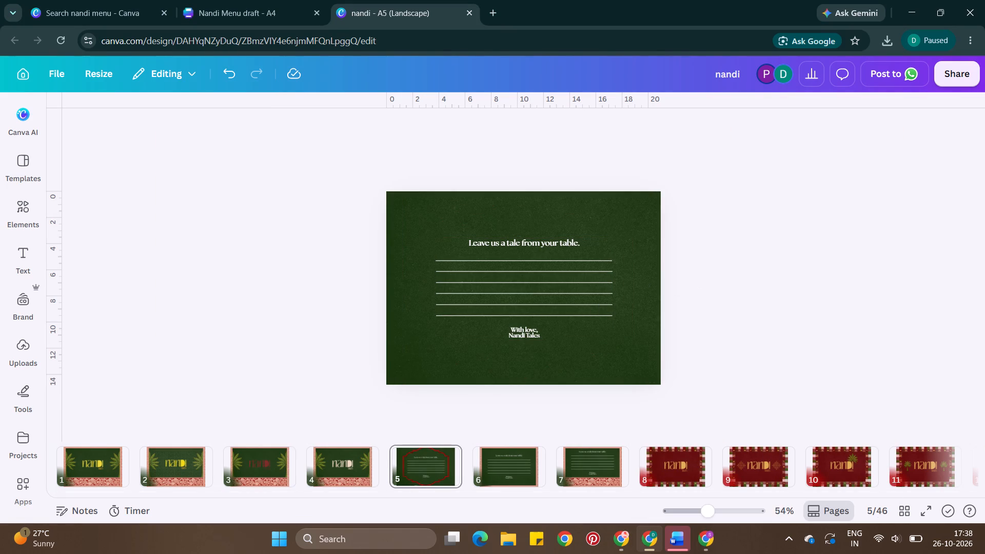
{"action": "key", "text": "ctrl+v"}
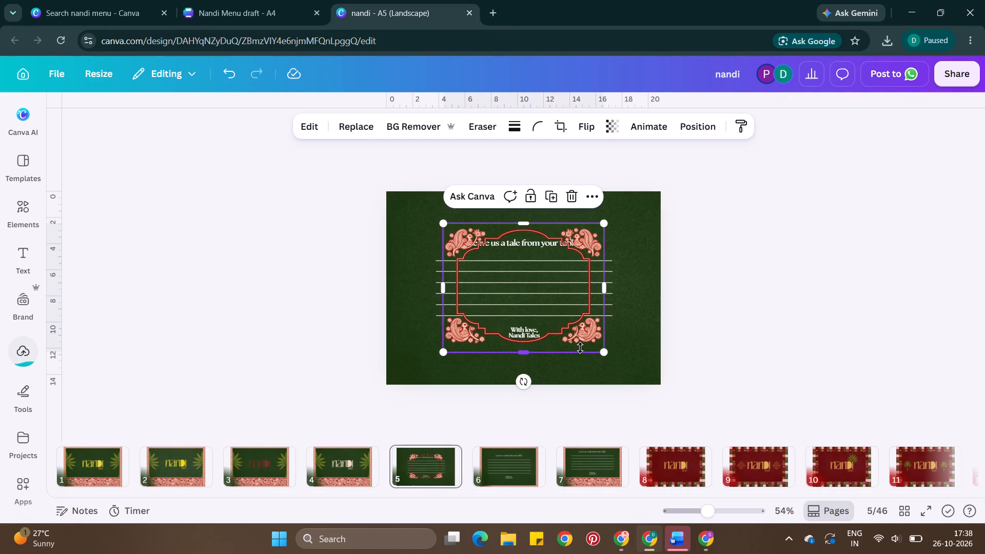
Enlarge the pasted ornamental frame and centre it around the message text and writing lines on page 5.
{"action": "left_click_drag", "start_coordinate": [576, 327], "coordinate": [535, 299]}
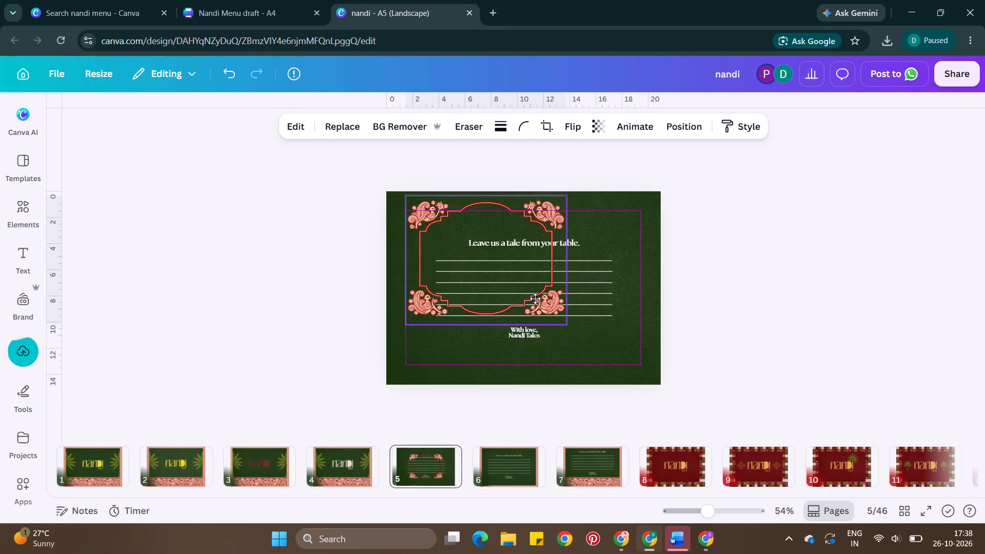
{"action": "left_click_drag", "start_coordinate": [535, 299], "coordinate": [528, 305]}
{"action": "left_click_drag", "start_coordinate": [556, 332], "coordinate": [640, 369]}
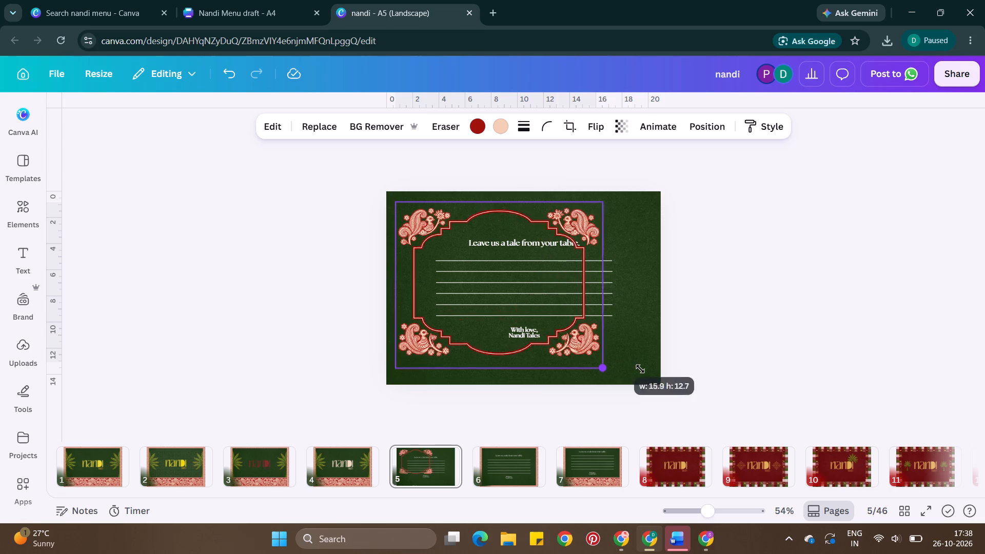
{"action": "left_click_drag", "start_coordinate": [640, 369], "coordinate": [662, 370]}
{"action": "left_click_drag", "start_coordinate": [595, 331], "coordinate": [598, 326]}
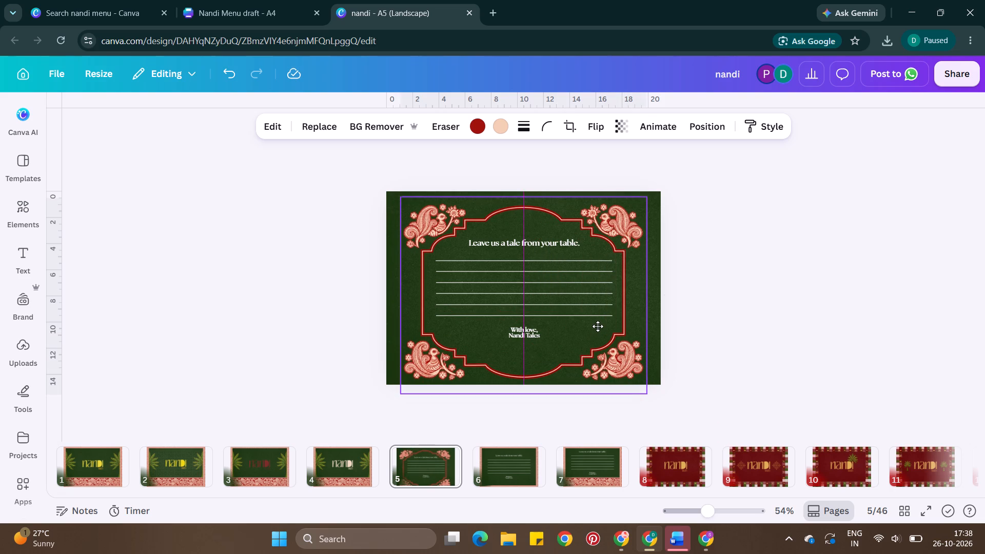
{"action": "left_click_drag", "start_coordinate": [598, 326], "coordinate": [598, 324]}
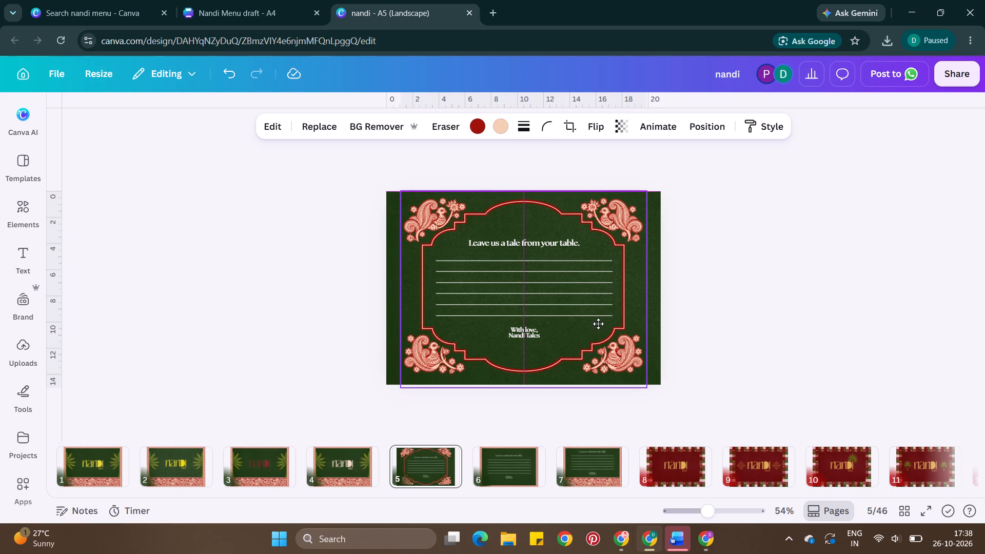
{"action": "left_click_drag", "start_coordinate": [598, 324], "coordinate": [598, 323]}
{"action": "left_click_drag", "start_coordinate": [598, 323], "coordinate": [598, 324]}
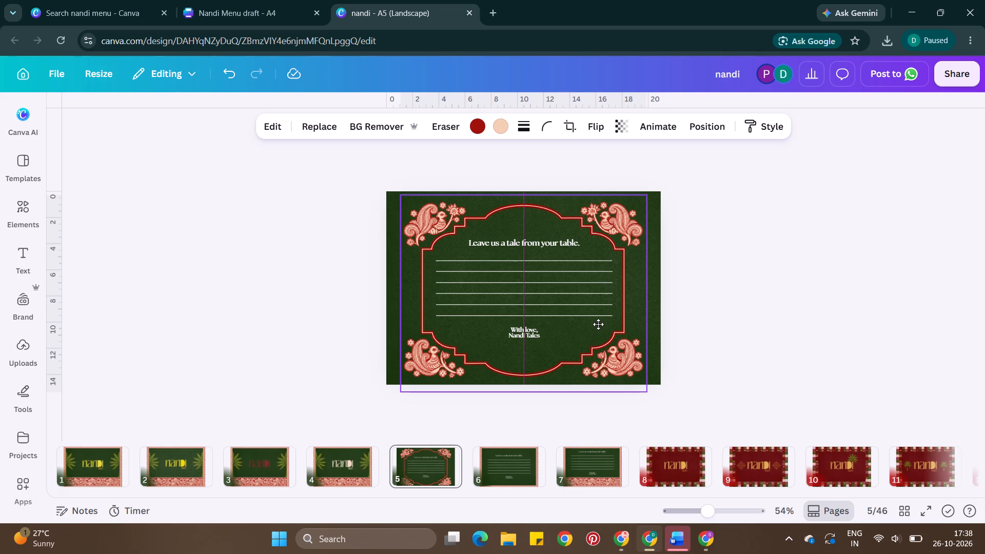
{"action": "left_click_drag", "start_coordinate": [598, 324], "coordinate": [598, 324]}
{"action": "double_click", "coordinate": [727, 299]}
Select the grouped message text and writing lines from the layers and nudge the group into the frame's centre.
{"action": "key", "text": "alt+1"}
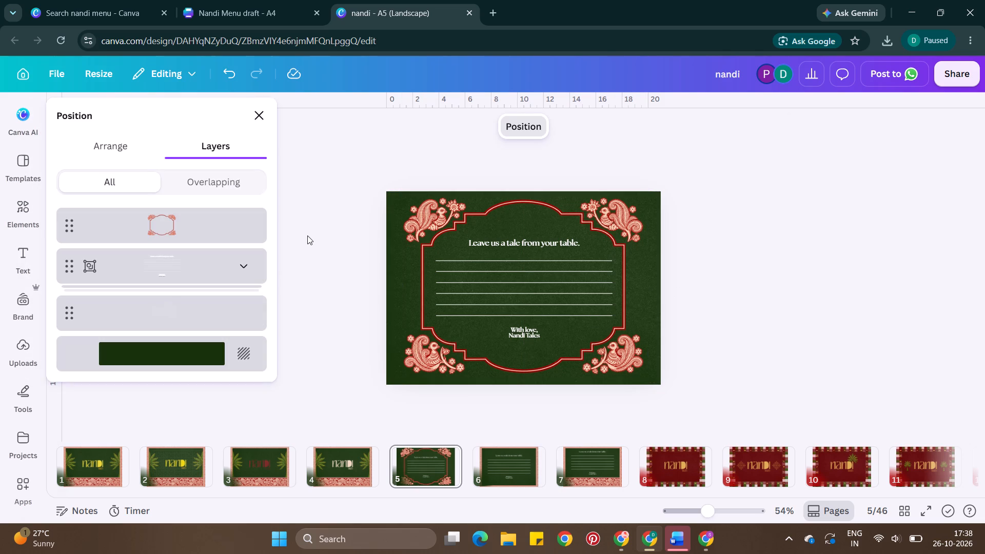
{"action": "left_click", "coordinate": [184, 268]}
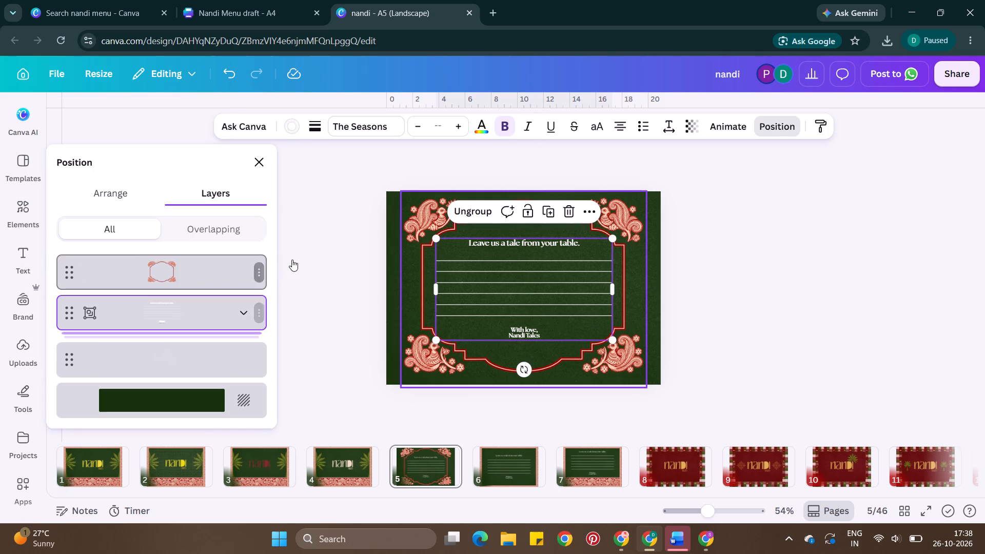
{"action": "left_click", "coordinate": [541, 295]}
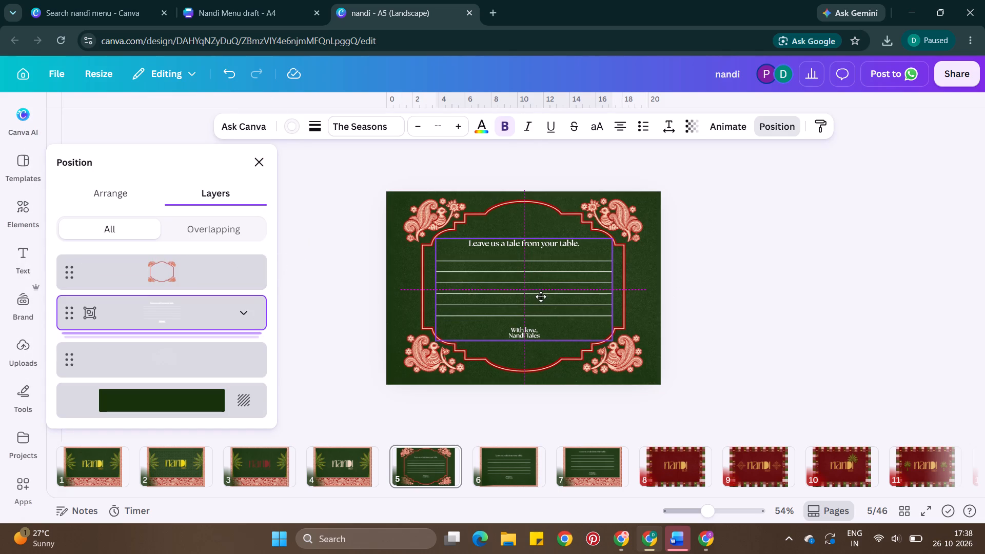
{"action": "double_click", "coordinate": [730, 316]}
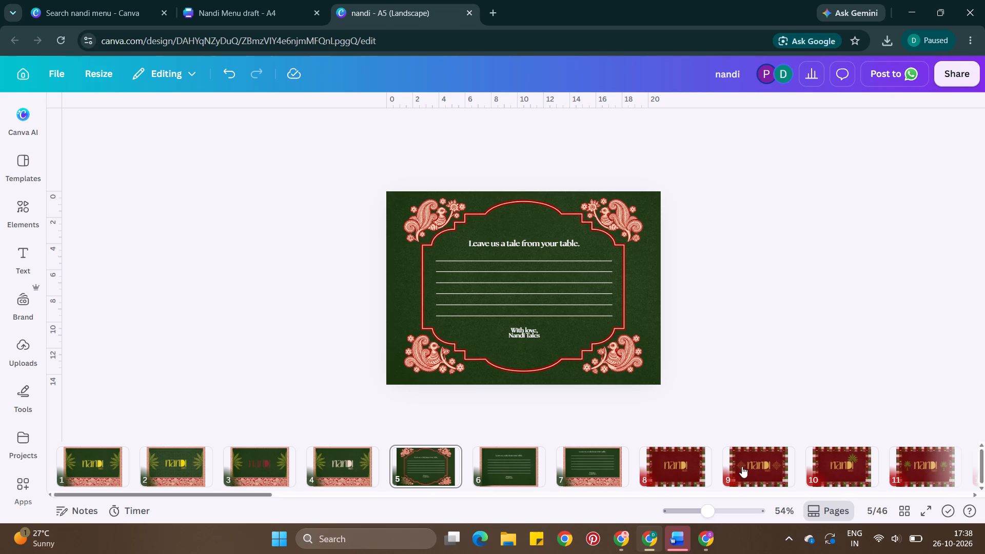
Follow the other collaborator's view in the nandi design.
{"action": "left_click", "coordinate": [767, 74]}
{"action": "left_click", "coordinate": [775, 175]}
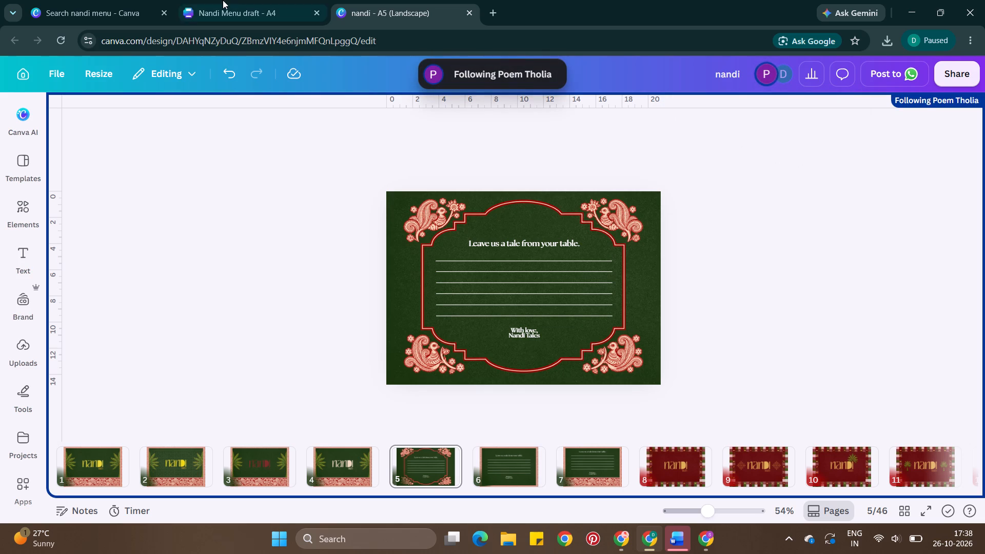
Return to the Canva home page, clear the "nandi menu" search and open the Parallel Instagram post design.
{"action": "left_click", "coordinate": [140, 0]}
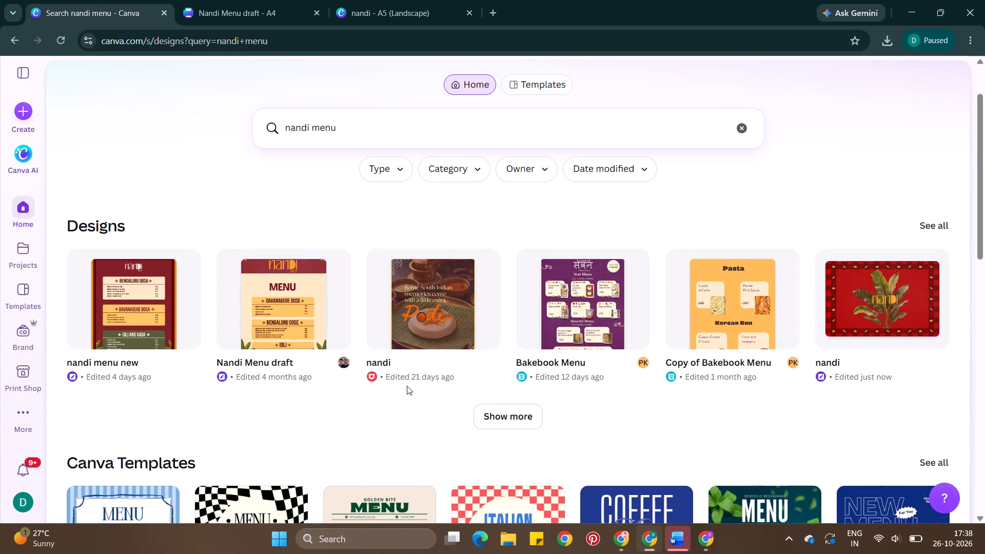
{"action": "scroll", "coordinate": [407, 386], "scroll_direction": "down", "scroll_amount": 1}
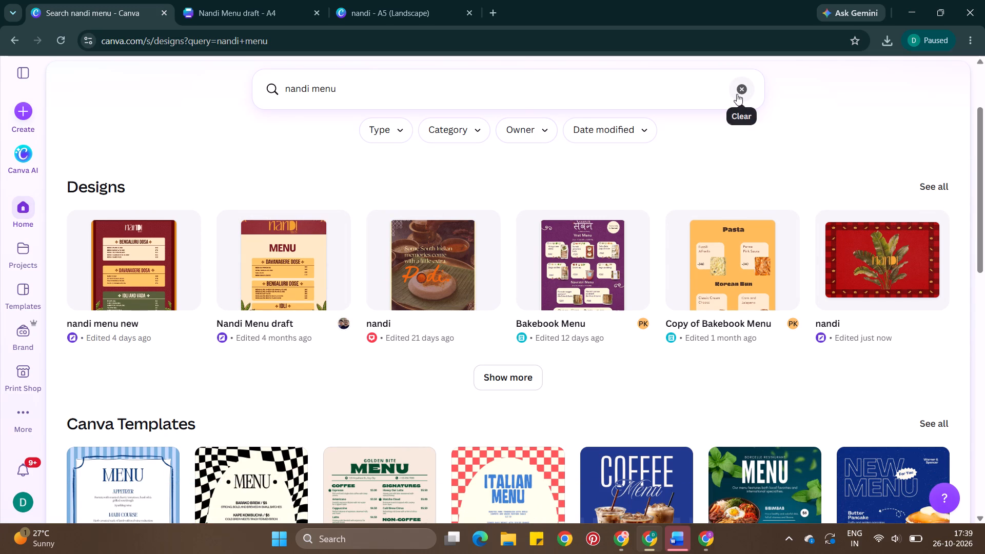
{"action": "left_click", "coordinate": [737, 94]}
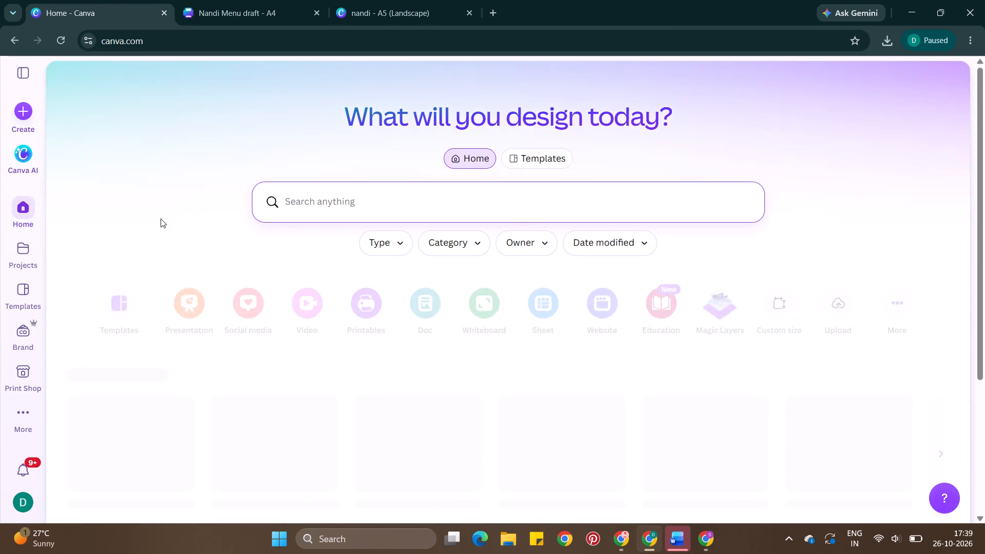
{"action": "scroll", "coordinate": [182, 329], "scroll_direction": "down", "scroll_amount": 4}
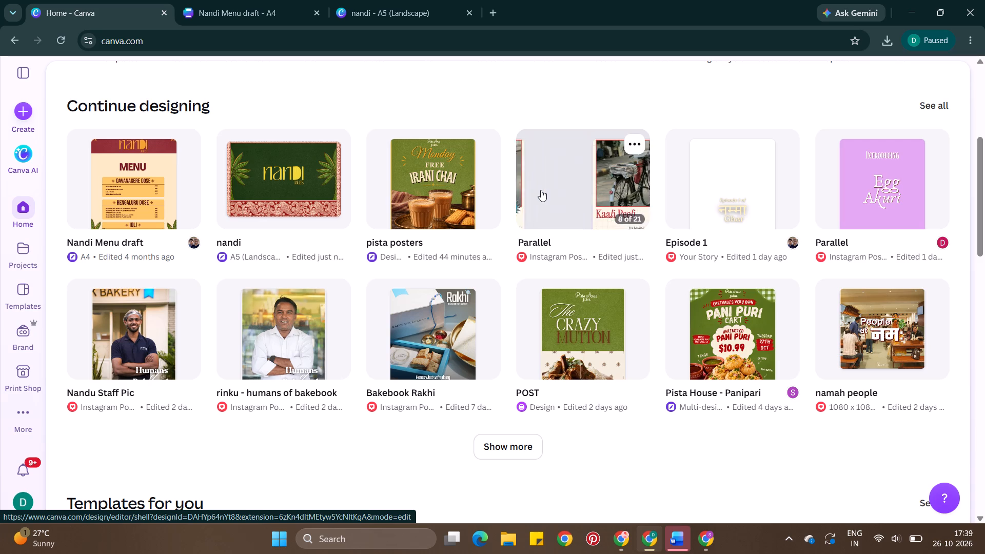
Open the recently edited 21-page Parallel Instagram post design.
{"action": "left_click", "coordinate": [541, 190]}
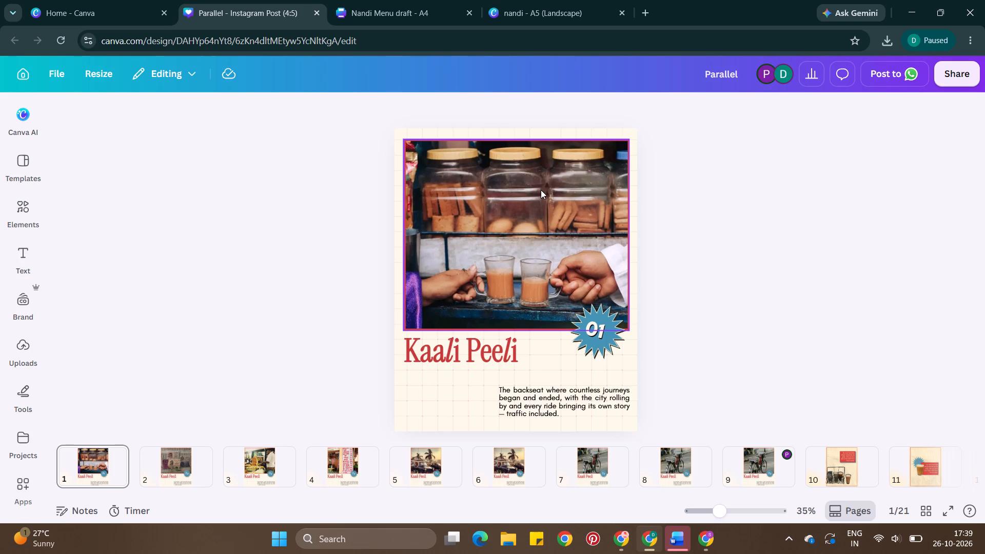
Look through the Kaali Peeli photo pages from page 2 to page 6, and view the slide-by-slide copy on page 15.
{"action": "left_click", "coordinate": [170, 478]}
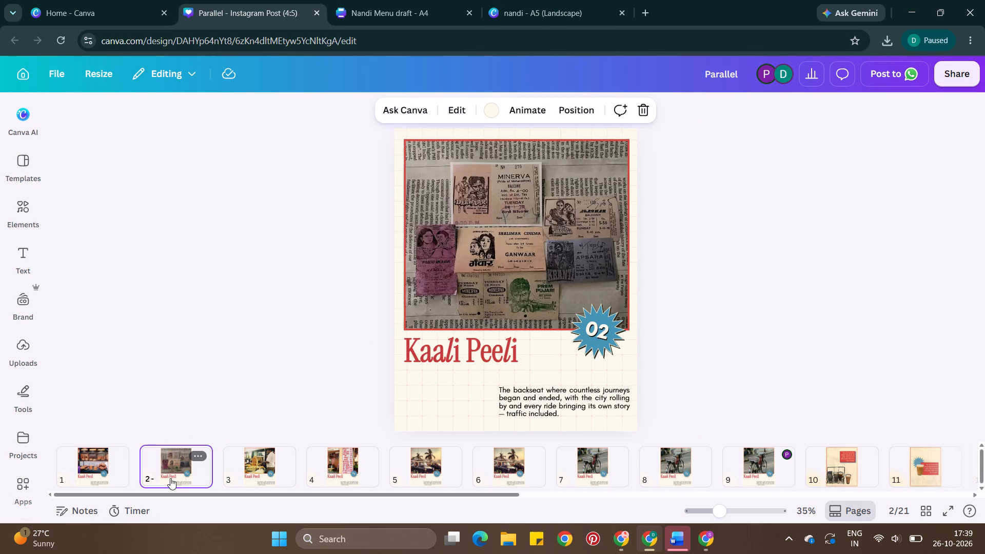
{"action": "key", "text": "Right"}
{"action": "key", "text": "Right"}
{"action": "key", "text": "Right"}
{"action": "key", "text": "Right"}
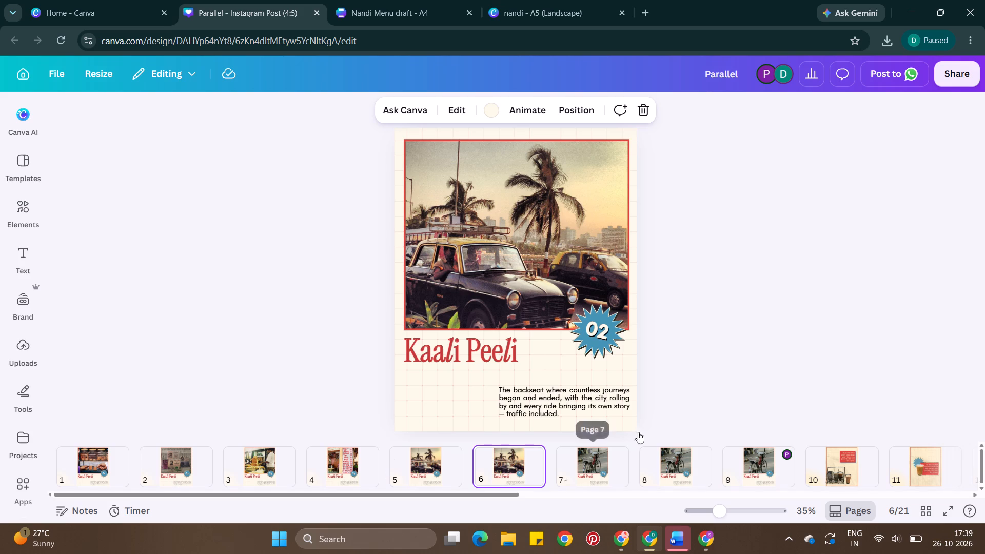
{"action": "scroll", "coordinate": [809, 465], "scroll_direction": "left", "scroll_amount": 5}
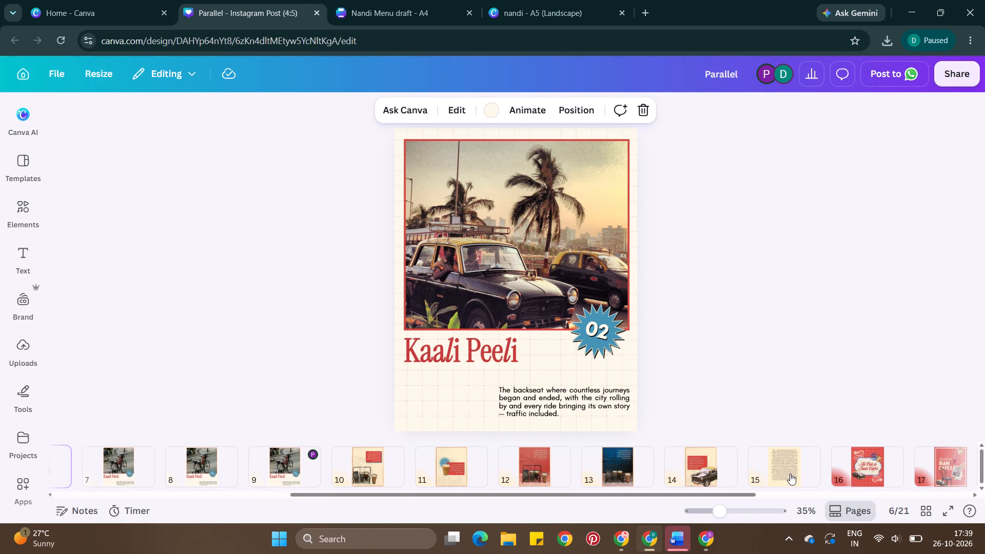
{"action": "scroll", "coordinate": [790, 473], "scroll_direction": "left", "scroll_amount": 1}
{"action": "left_click", "coordinate": [755, 465]}
{"action": "left_click", "coordinate": [769, 468]}
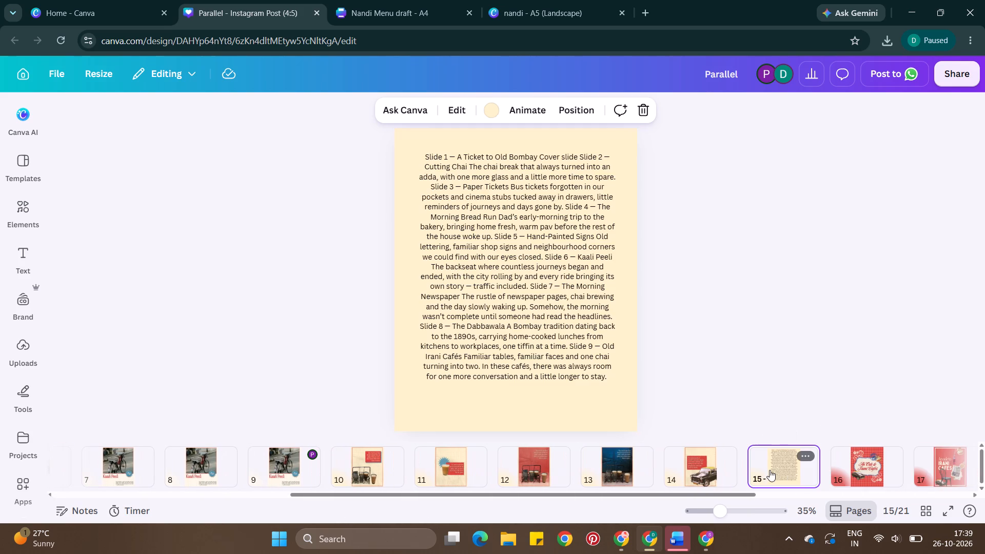
Copy the Slide 2 title and caption, from "Cutting Chai" to "a little more time to spare.", out of page 15's script text.
{"action": "left_click", "coordinate": [537, 469]}
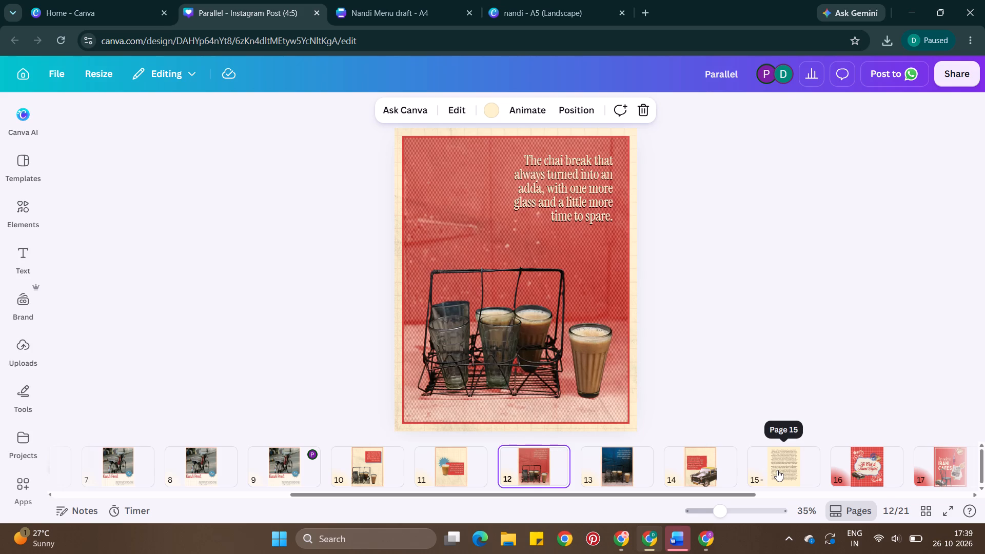
{"action": "left_click", "coordinate": [777, 470]}
{"action": "triple_click", "coordinate": [541, 183]}
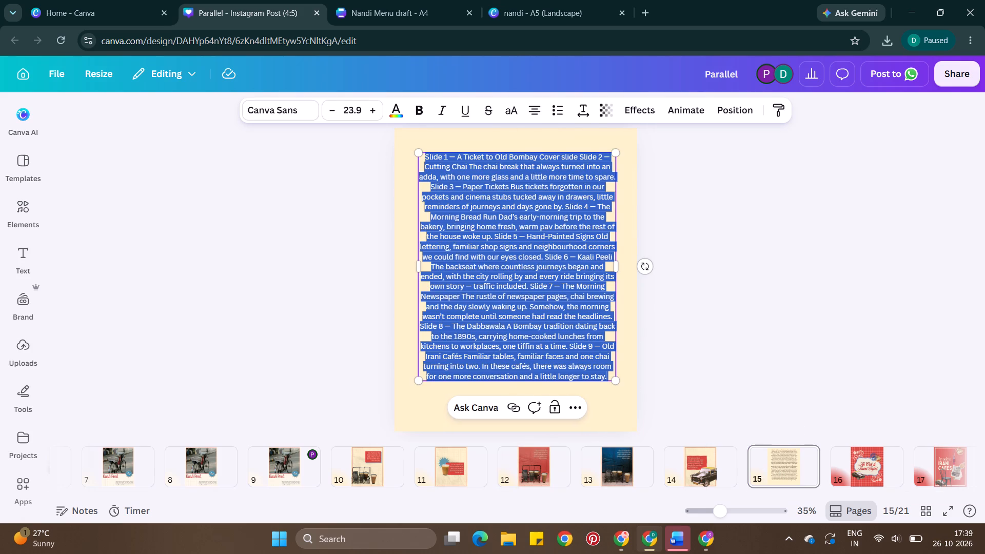
{"action": "left_click", "coordinate": [541, 183]}
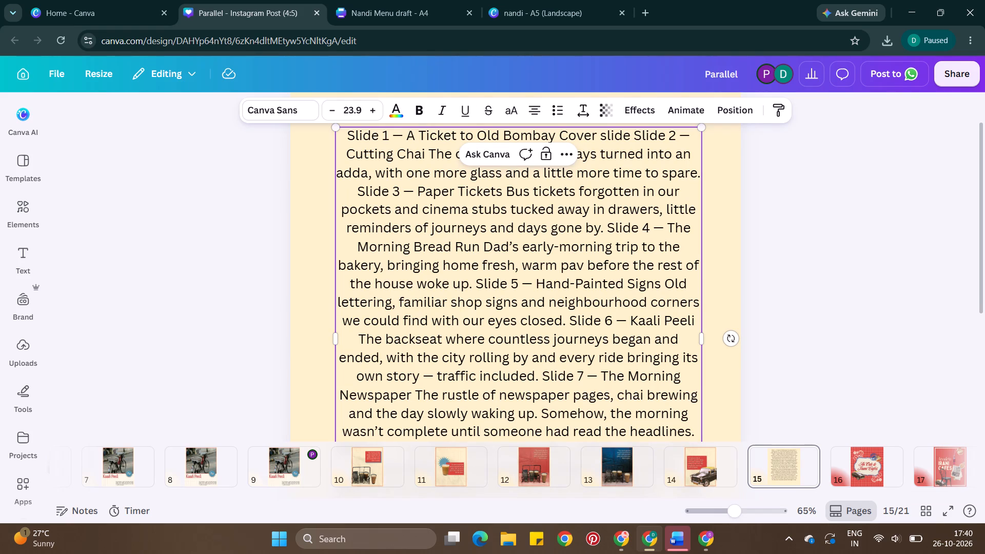
{"action": "left_click_drag", "start_coordinate": [347, 155], "coordinate": [677, 162]}
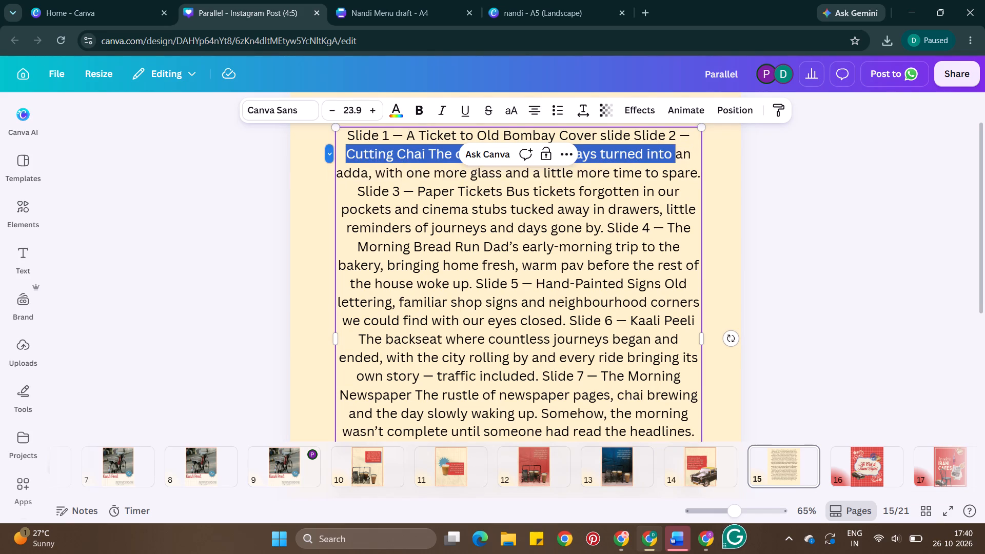
{"action": "left_click_drag", "start_coordinate": [677, 162], "coordinate": [705, 177]}
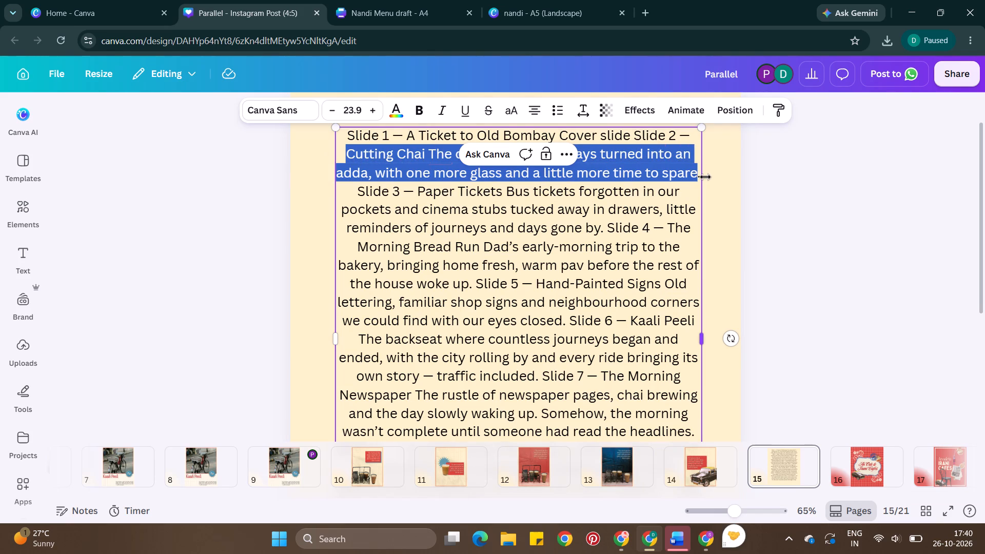
{"action": "left_click_drag", "start_coordinate": [705, 177], "coordinate": [699, 177]}
{"action": "key", "text": "ctrl+c"}
Replace the "The backseat where countless journeys" paragraph on page 1 with the copied Cutting Chai text.
{"action": "scroll", "coordinate": [334, 467], "scroll_direction": "right", "scroll_amount": 6}
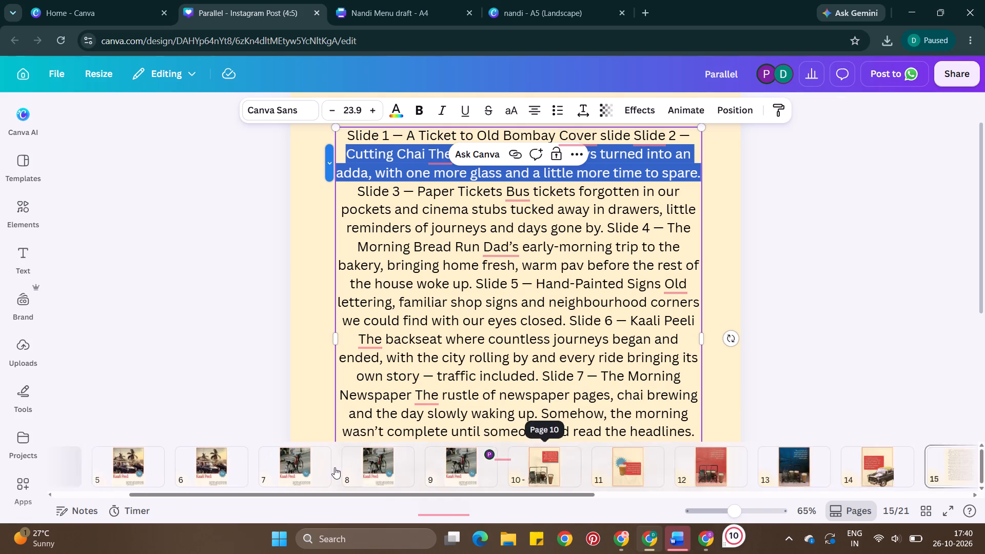
{"action": "scroll", "coordinate": [334, 467], "scroll_direction": "right", "scroll_amount": 6}
{"action": "left_click", "coordinate": [91, 466]}
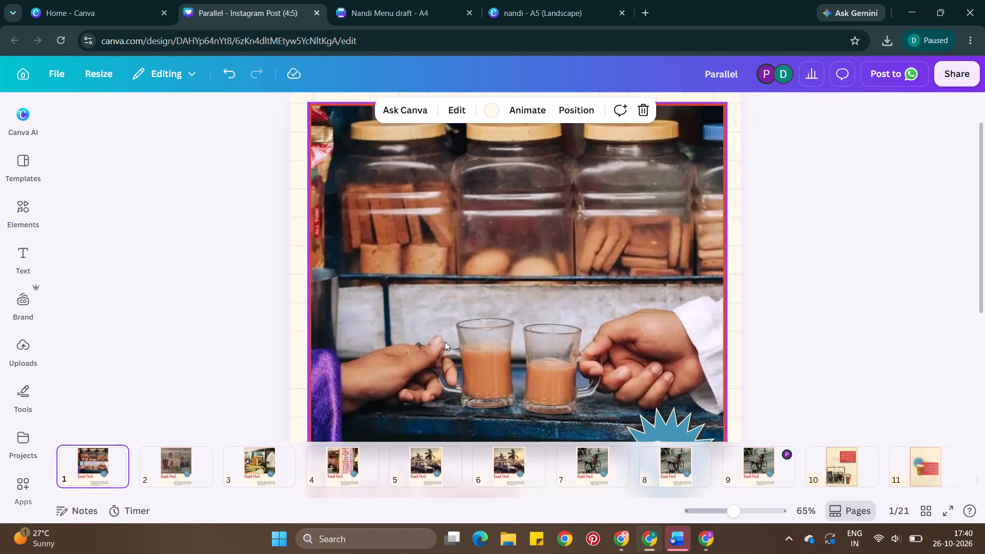
{"action": "scroll", "coordinate": [445, 342], "scroll_direction": "down", "scroll_amount": 2}
{"action": "double_click", "coordinate": [464, 301]}
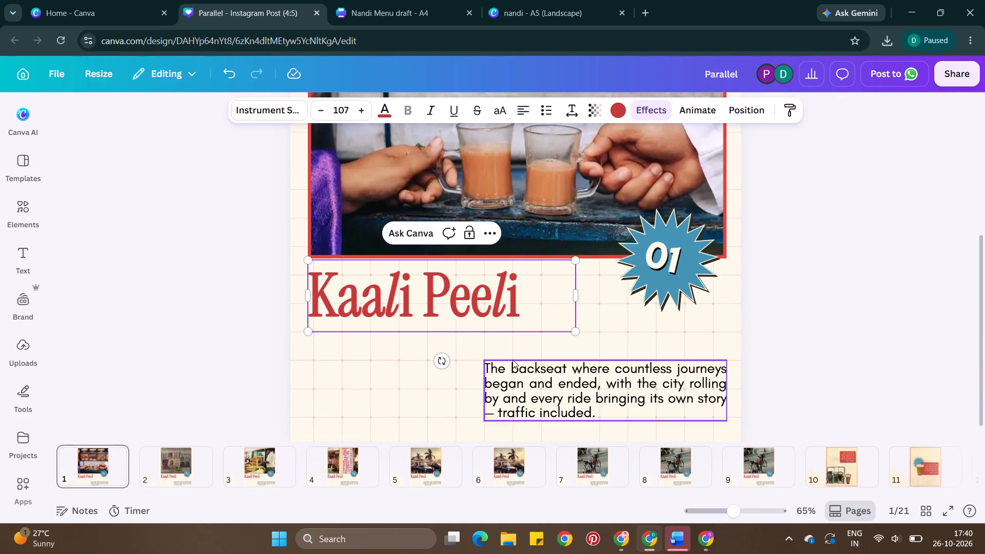
{"action": "double_click", "coordinate": [513, 360]}
{"action": "key", "text": "ctrl+v"}
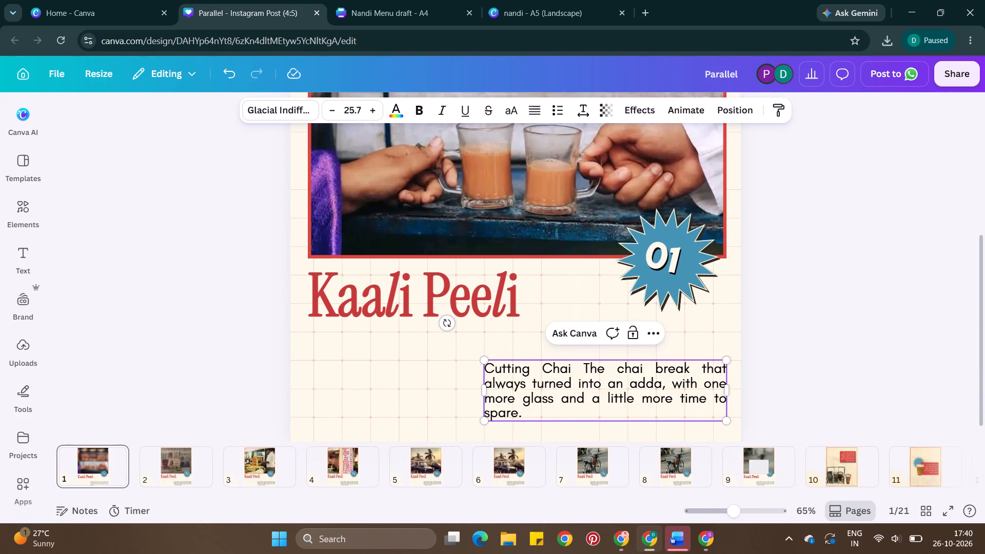
Move the words "Cutting Chai" from page 1's paragraph into the title, replacing "Kaali Peeli".
{"action": "left_click_drag", "start_coordinate": [582, 367], "coordinate": [478, 364]}
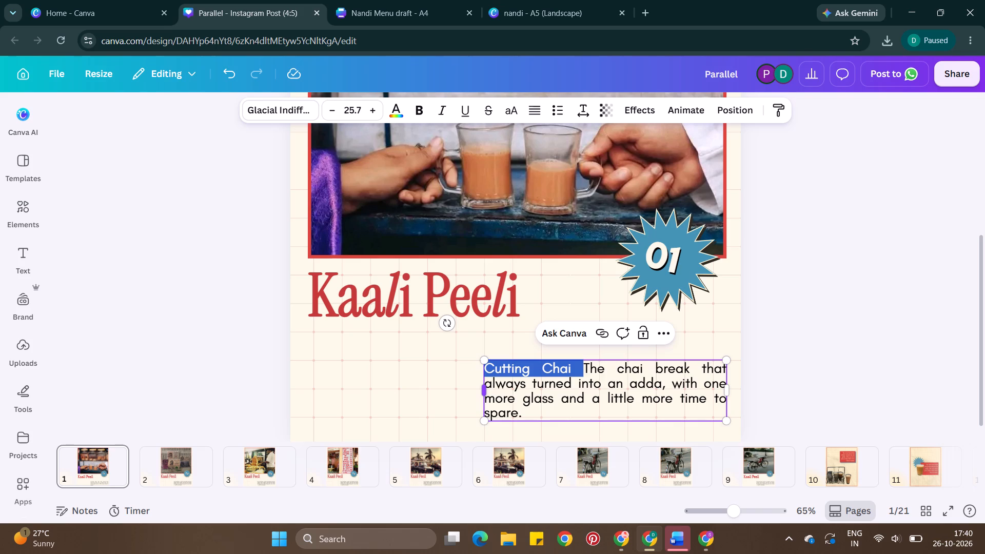
{"action": "key", "text": "ctrl+c"}
{"action": "key", "text": "BackSpace"}
{"action": "double_click", "coordinate": [432, 281]}
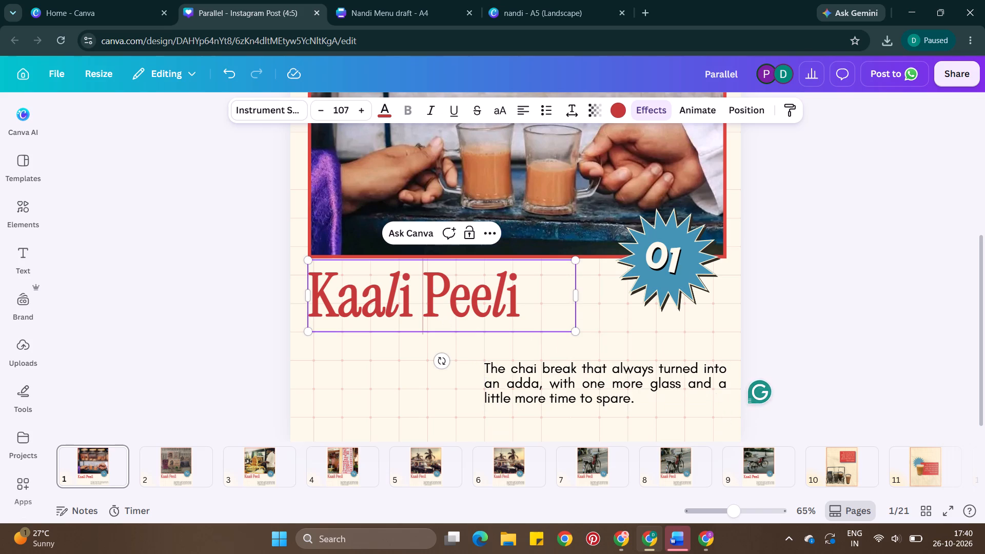
{"action": "left_click_drag", "start_coordinate": [533, 295], "coordinate": [346, 289]}
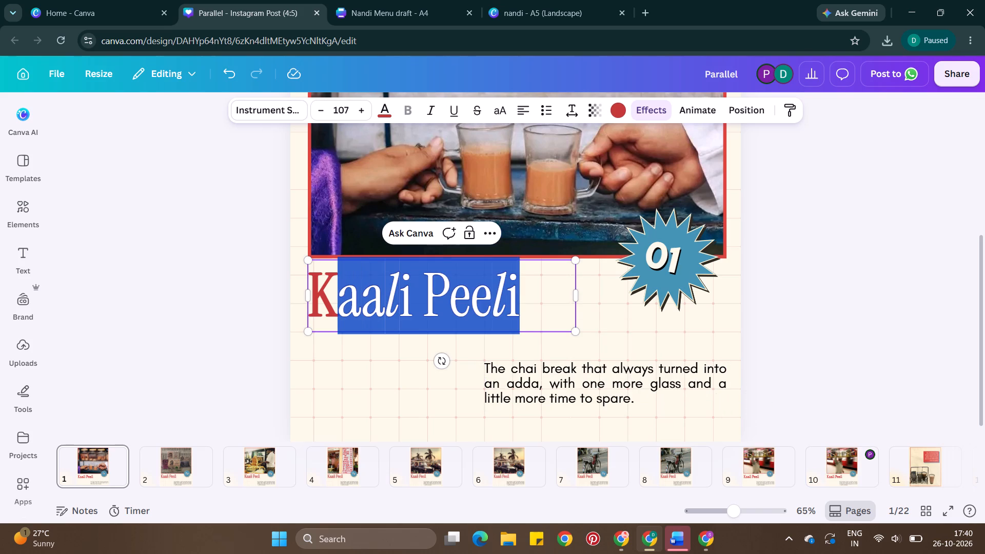
{"action": "left_click_drag", "start_coordinate": [346, 289], "coordinate": [314, 289]}
{"action": "key", "text": "ctrl+v"}
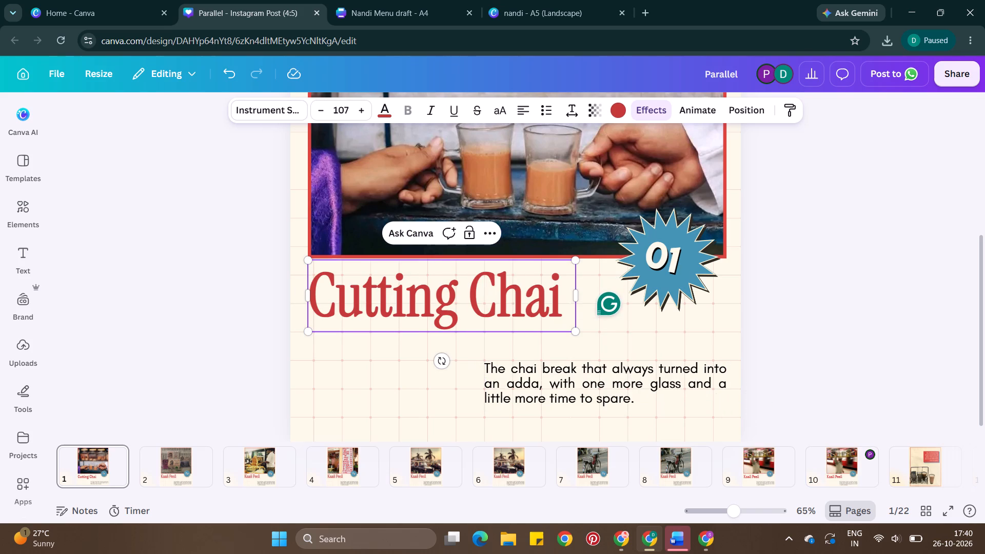
Italicise both letters "i" in page 1's "Cutting Chai" title.
{"action": "left_click_drag", "start_coordinate": [450, 290], "coordinate": [436, 294]}
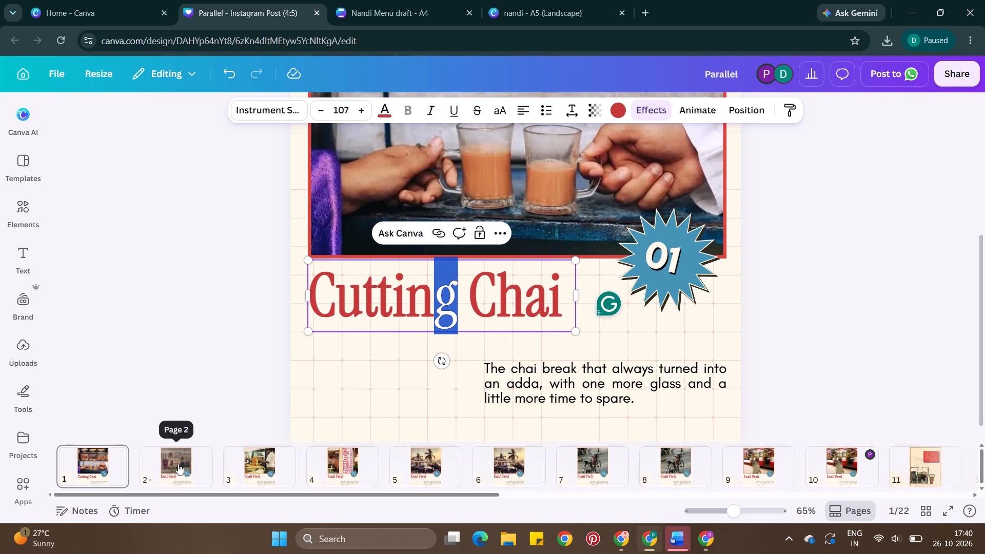
{"action": "left_click", "coordinate": [178, 464]}
{"action": "left_click", "coordinate": [89, 471]}
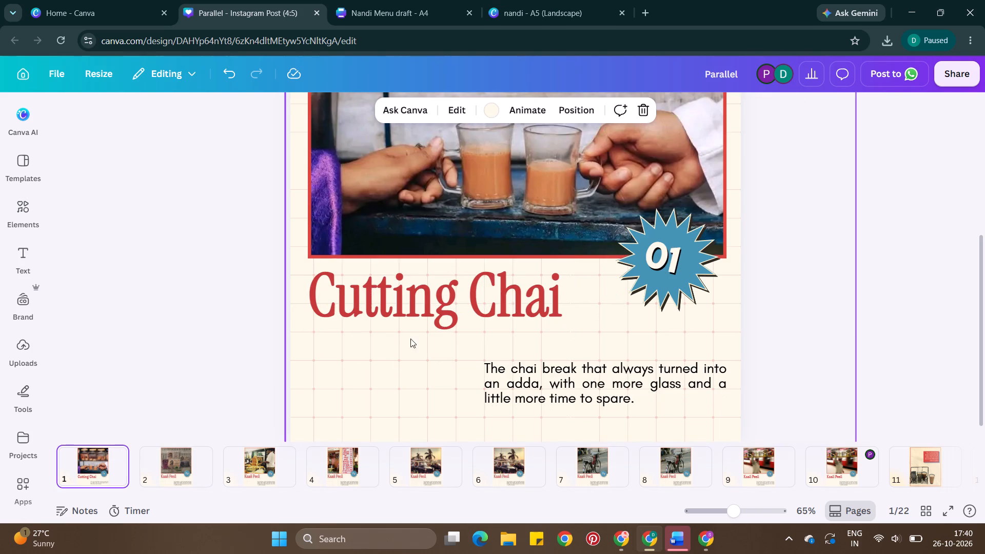
{"action": "double_click", "coordinate": [430, 317]}
{"action": "left_click_drag", "start_coordinate": [403, 286], "coordinate": [390, 285]}
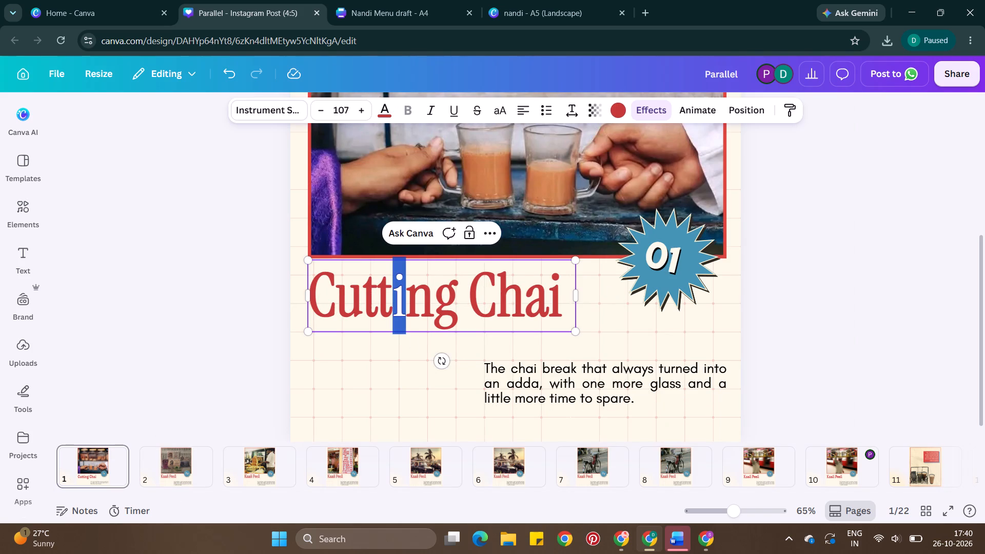
{"action": "left_click_drag", "start_coordinate": [390, 285], "coordinate": [390, 285]}
{"action": "key", "text": "ctrl+i"}
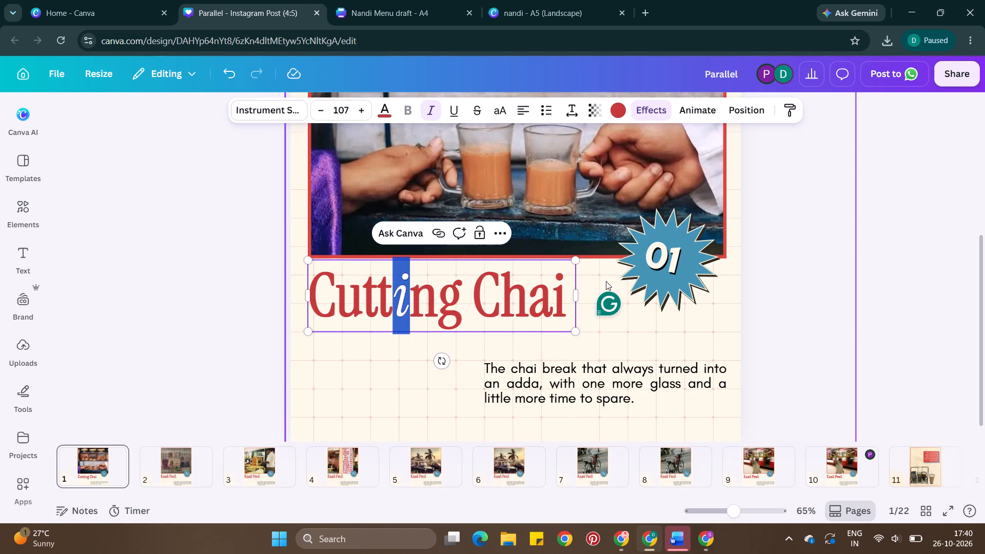
{"action": "left_click", "coordinate": [570, 284]}
{"action": "left_click_drag", "start_coordinate": [570, 284], "coordinate": [558, 286]}
{"action": "left_click", "coordinate": [558, 286]}
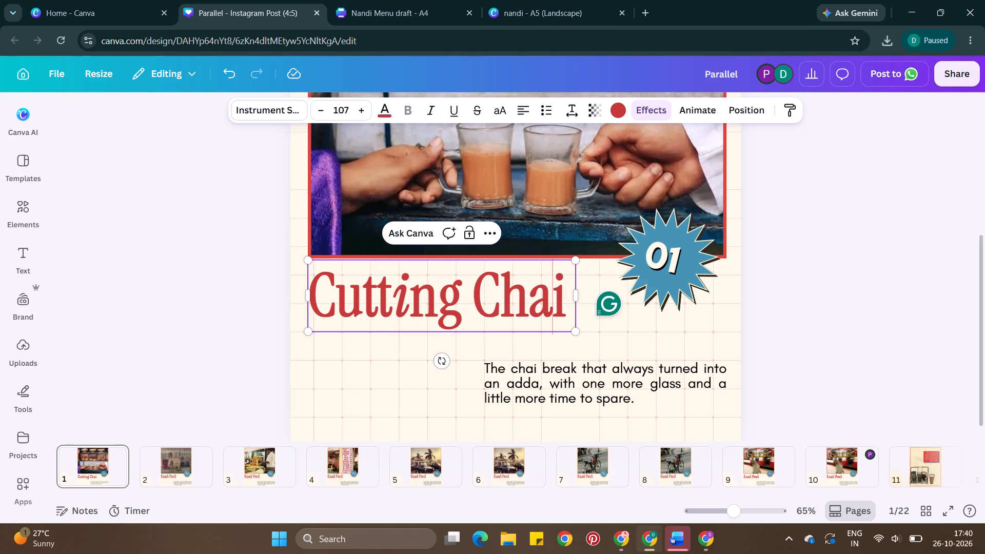
{"action": "left_click", "coordinate": [559, 286]}
{"action": "key", "text": "ctrl+i"}
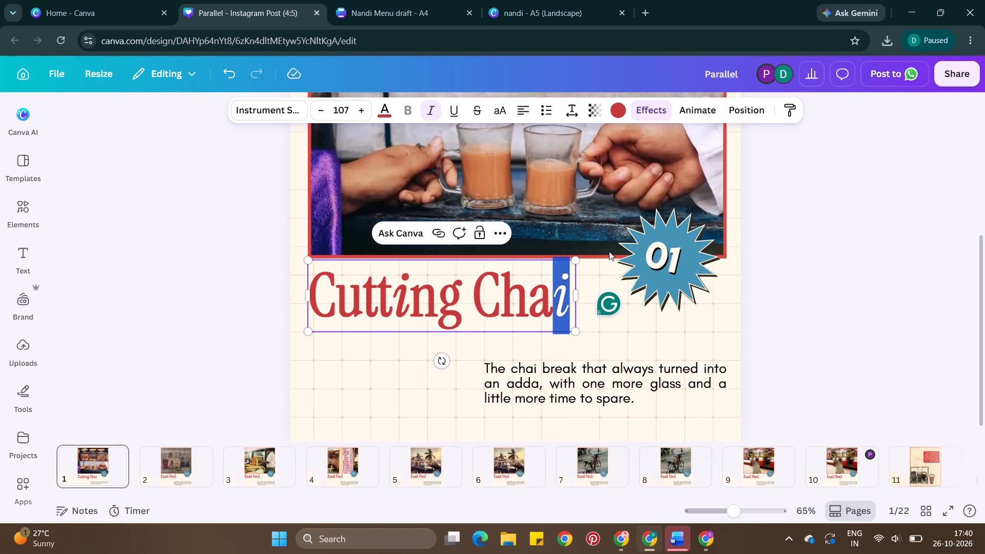
{"action": "double_click", "coordinate": [779, 273]}
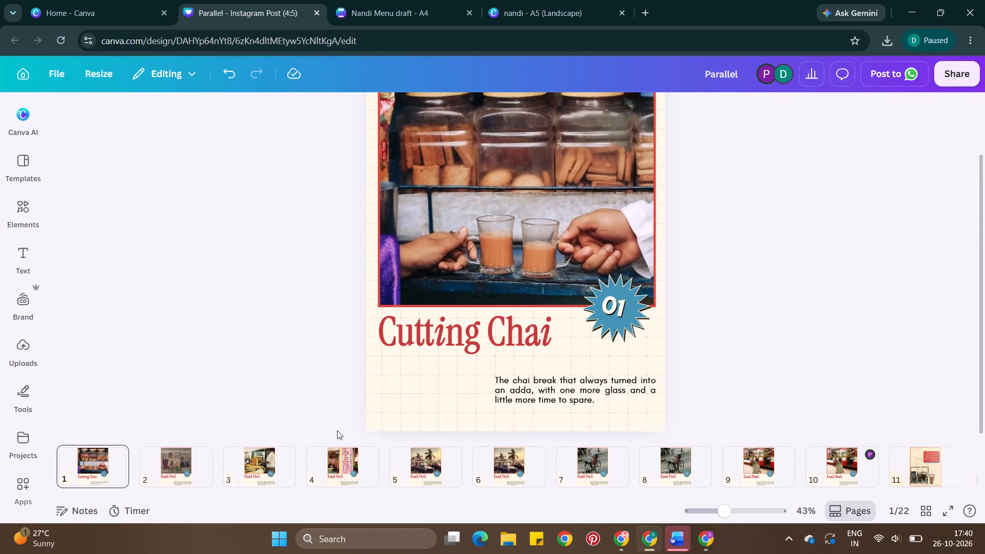
Move the script text page from near the end of the design to position 2, directly after the Cutting Chai page.
{"action": "scroll", "coordinate": [824, 468], "scroll_direction": "left", "scroll_amount": 3}
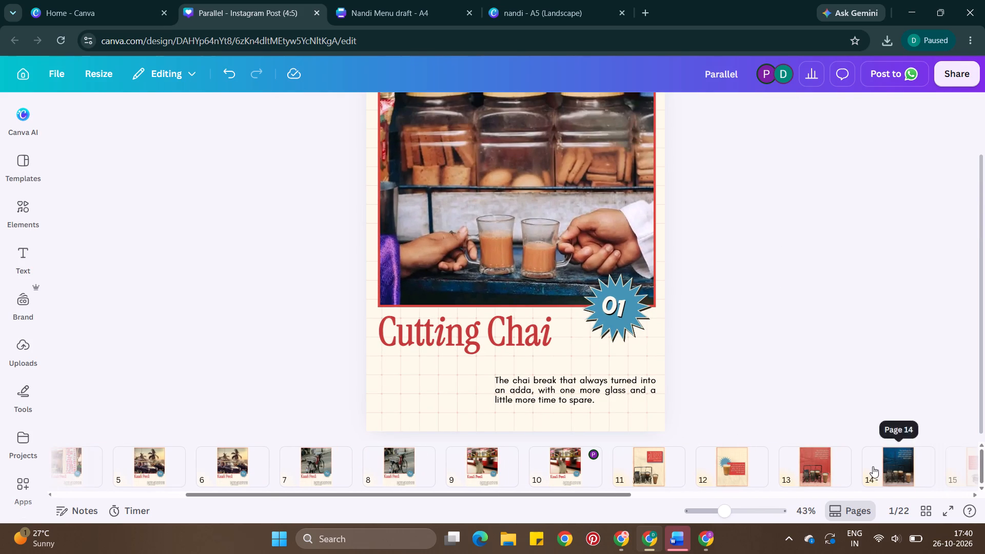
{"action": "scroll", "coordinate": [873, 466], "scroll_direction": "left", "scroll_amount": 2}
{"action": "left_click", "coordinate": [857, 470]}
{"action": "left_click_drag", "start_coordinate": [857, 470], "coordinate": [262, 459]}
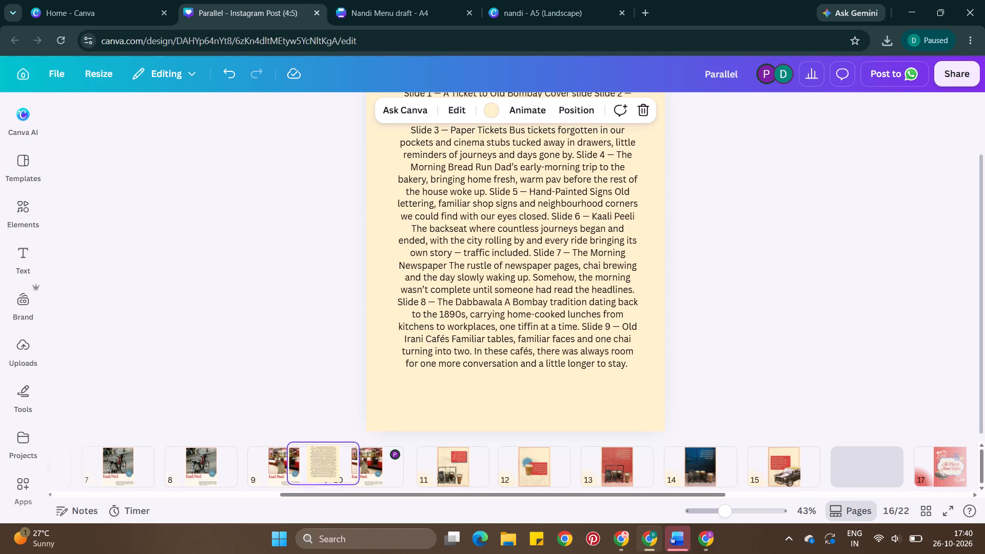
{"action": "left_click_drag", "start_coordinate": [262, 459], "coordinate": [169, 481]}
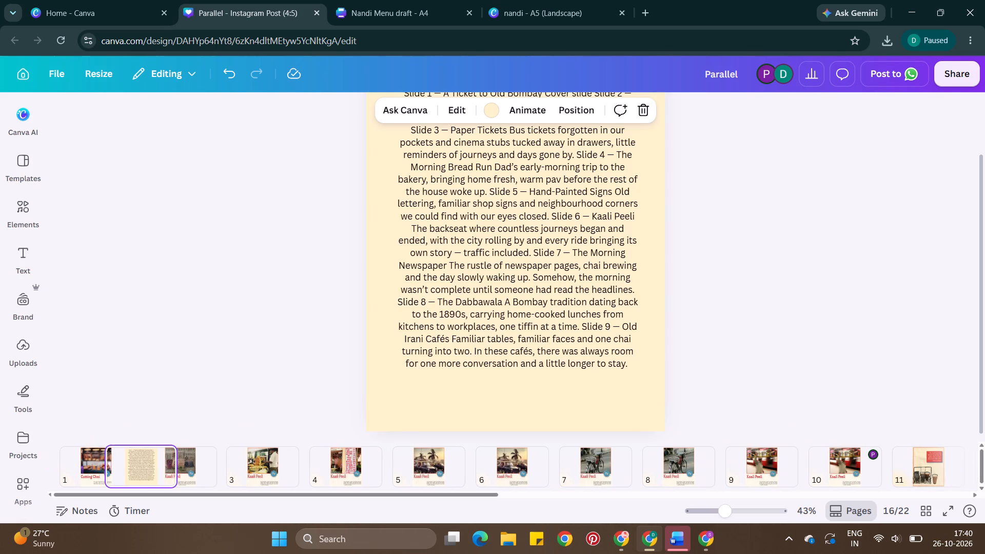
{"action": "left_click_drag", "start_coordinate": [169, 481], "coordinate": [136, 472]}
Replace page 3's "Kaali Peeli" title with "Paper Tickets" copied from the script, and widen its box to fit one line.
{"action": "scroll", "coordinate": [243, 349], "scroll_direction": "up", "scroll_amount": 2}
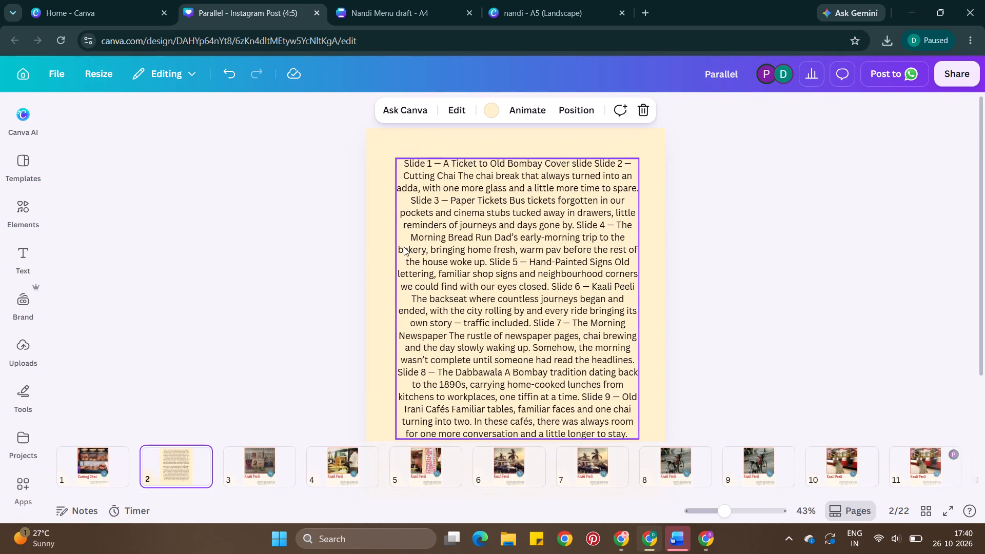
{"action": "double_click", "coordinate": [522, 190]}
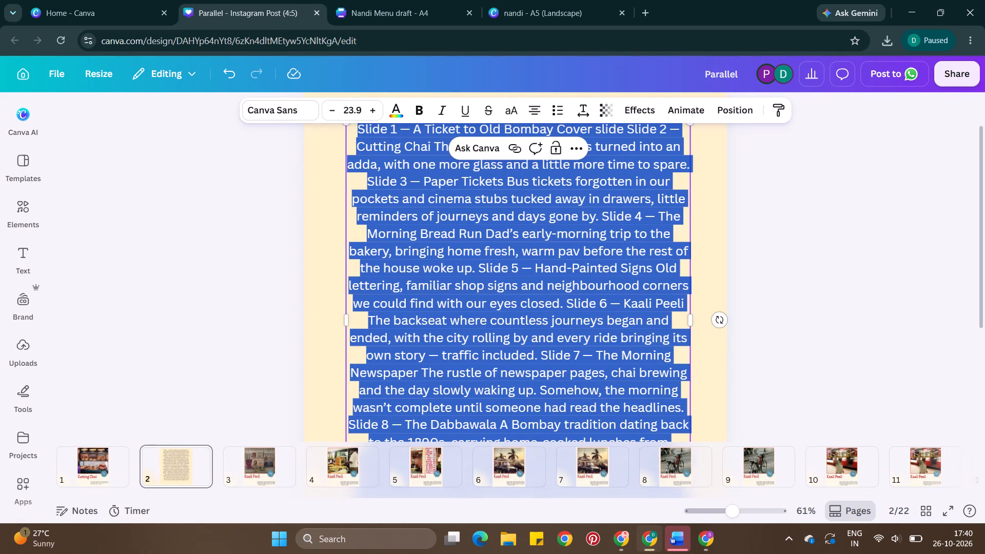
{"action": "left_click", "coordinate": [515, 217]}
{"action": "left_click_drag", "start_coordinate": [424, 184], "coordinate": [500, 189]}
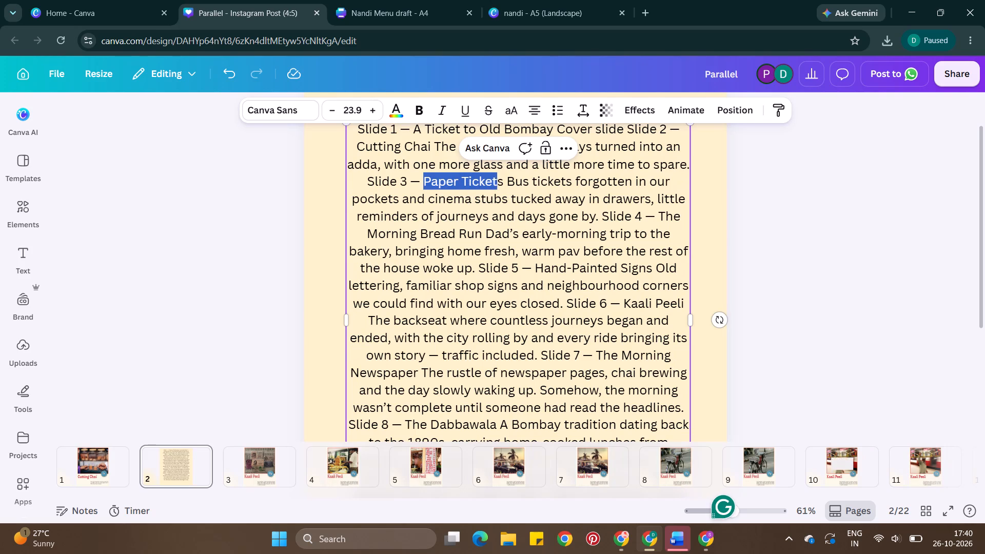
{"action": "left_click_drag", "start_coordinate": [500, 189], "coordinate": [501, 189]}
{"action": "key", "text": "ctrl+c"}
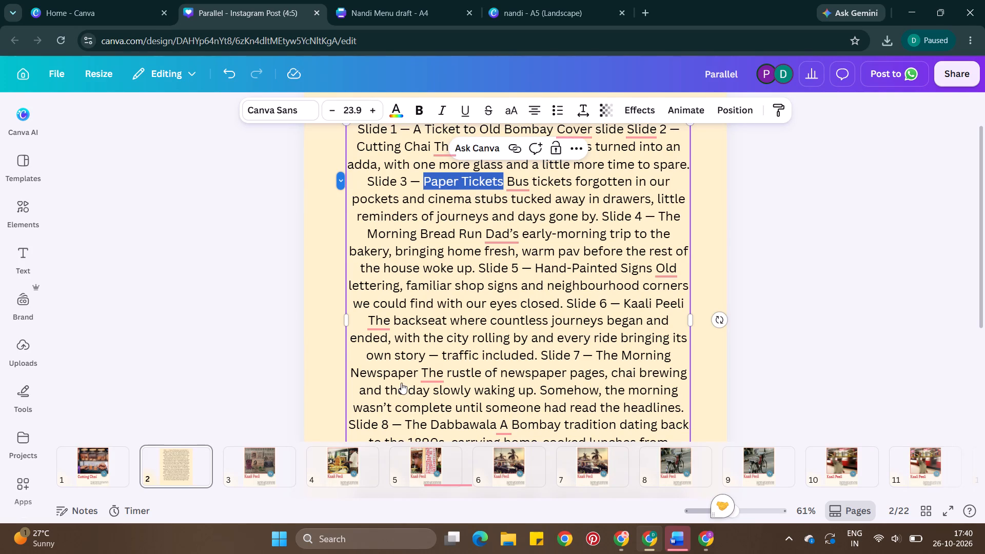
{"action": "left_click", "coordinate": [278, 456]}
{"action": "scroll", "coordinate": [359, 401], "scroll_direction": "down", "scroll_amount": 1}
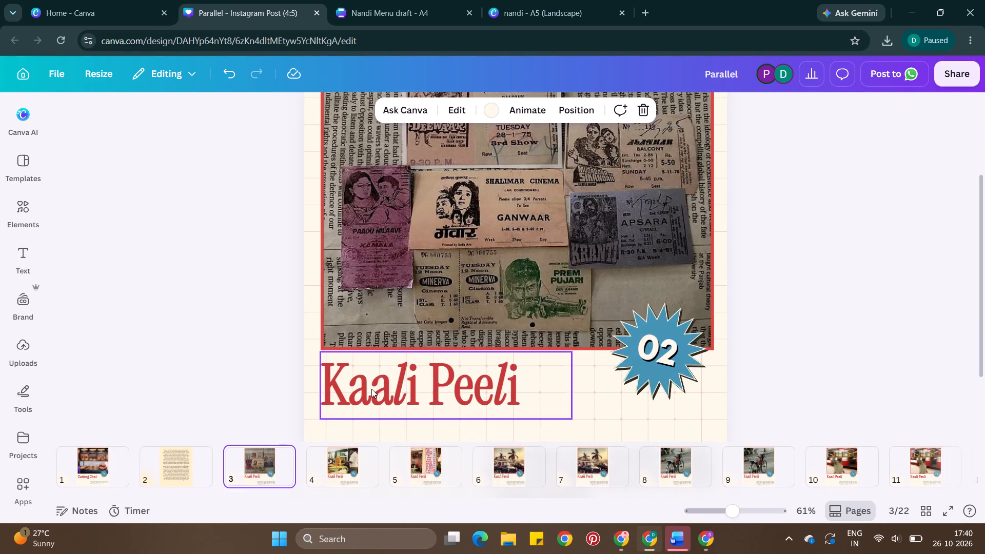
{"action": "double_click", "coordinate": [371, 389]}
{"action": "key", "text": "ctrl+v"}
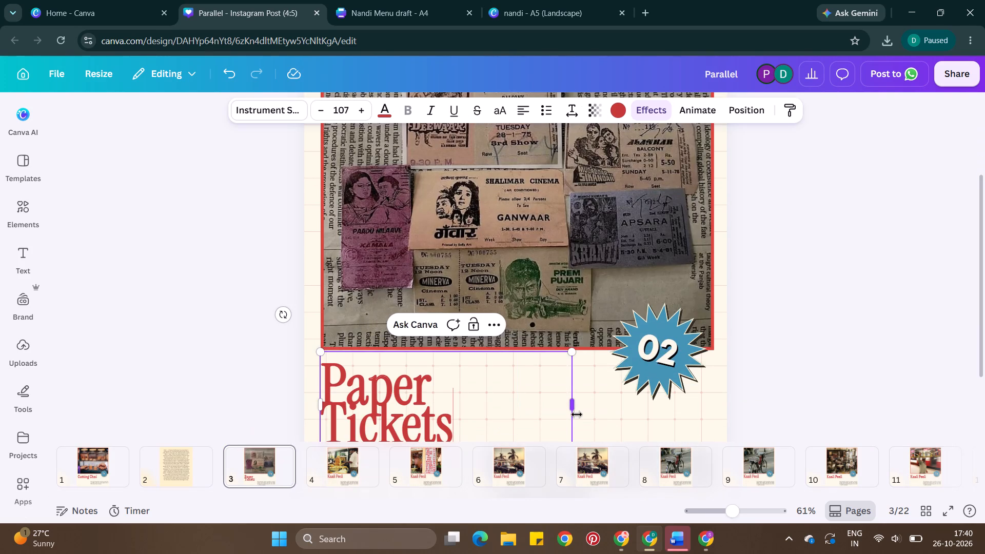
{"action": "left_click_drag", "start_coordinate": [575, 412], "coordinate": [631, 411]}
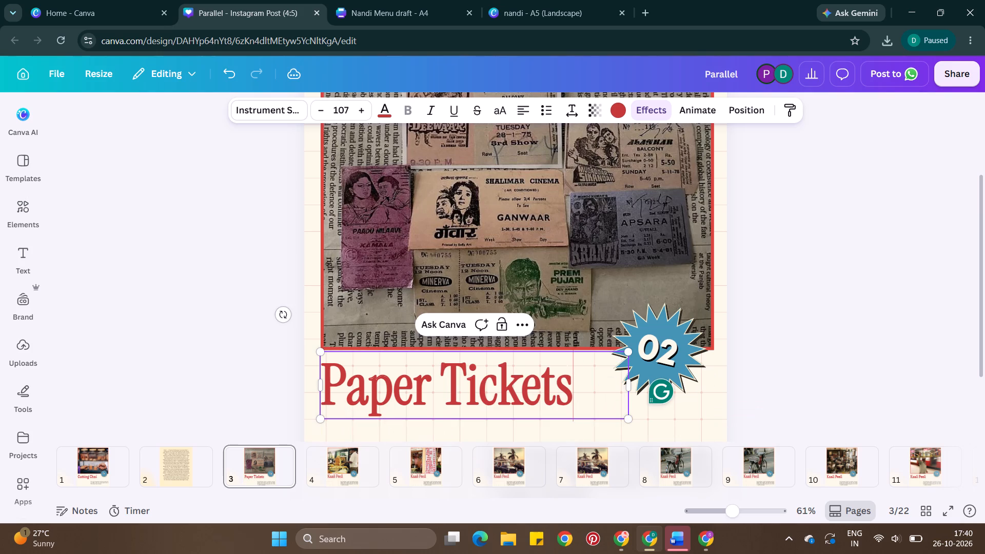
Italicise both letters "e" in the "Paper Tickets" title.
{"action": "left_click_drag", "start_coordinate": [411, 393], "coordinate": [394, 394]}
{"action": "key", "text": "ctrl+i"}
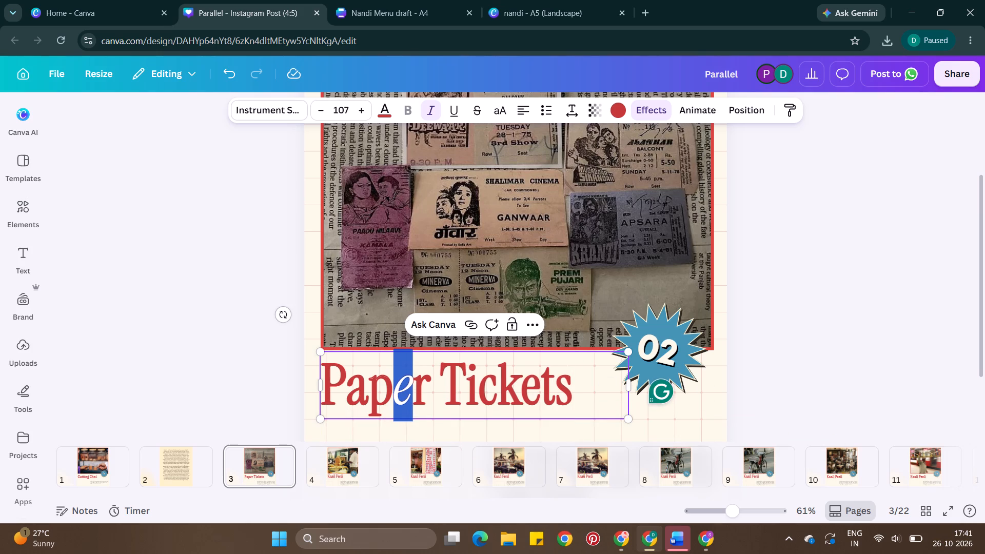
{"action": "left_click_drag", "start_coordinate": [538, 385], "coordinate": [520, 385]}
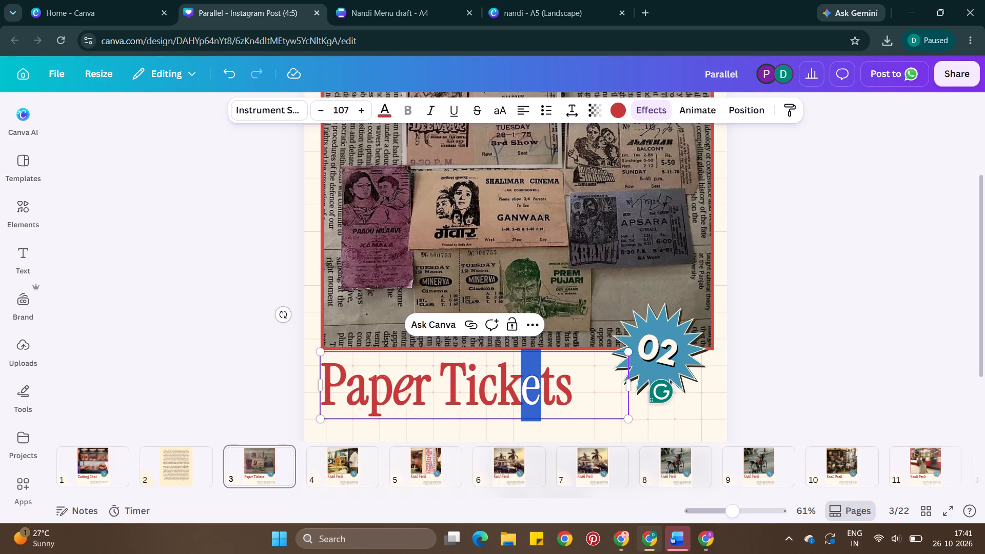
{"action": "key", "text": "ctrl+i"}
Replace the paragraph on the Paper Tickets page with the script's Slide 3 caption, from "Bus tickets forgotten" to "days gone by.".
{"action": "left_click", "coordinate": [185, 462]}
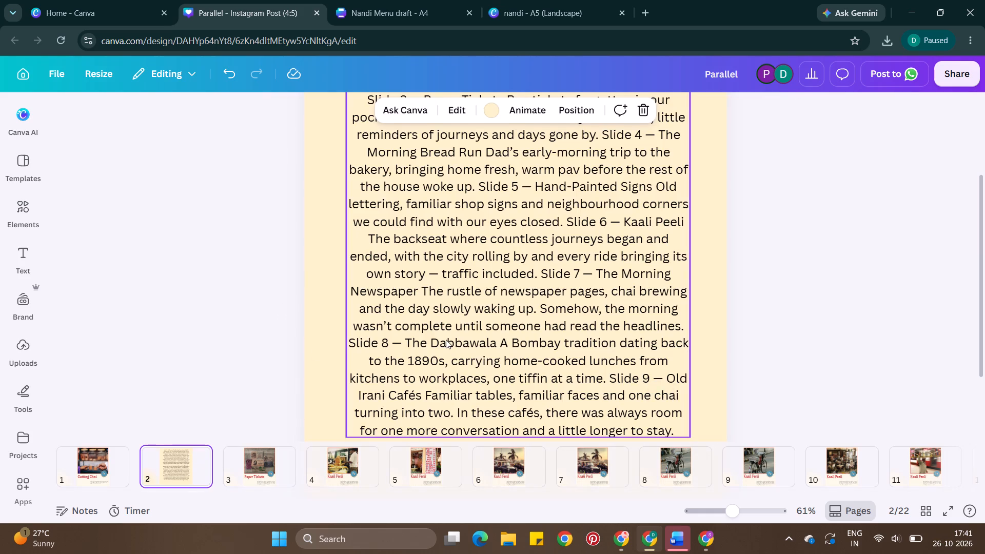
{"action": "scroll", "coordinate": [446, 340], "scroll_direction": "up", "scroll_amount": 1}
{"action": "scroll", "coordinate": [536, 177], "scroll_direction": "up", "scroll_amount": 1}
{"action": "double_click", "coordinate": [504, 207]}
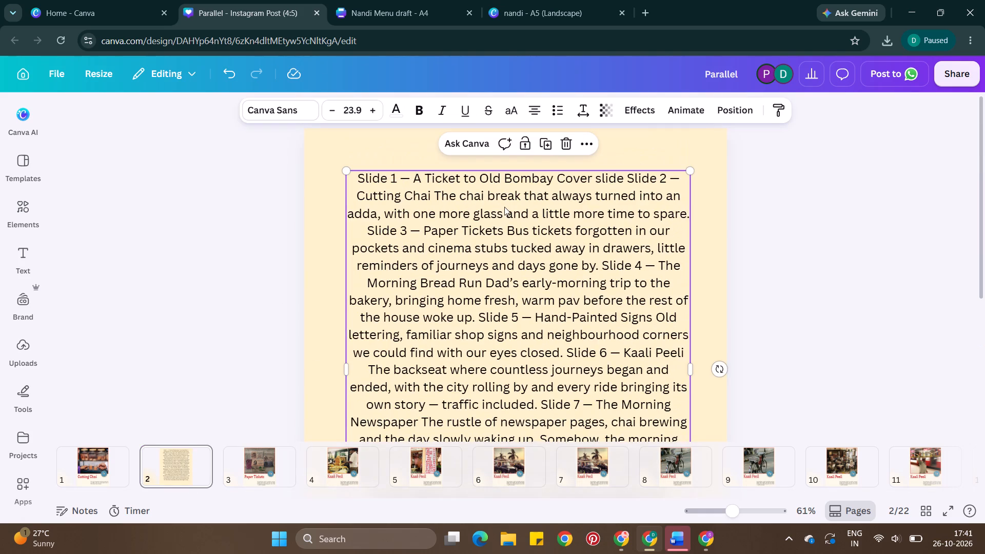
{"action": "left_click", "coordinate": [510, 228]}
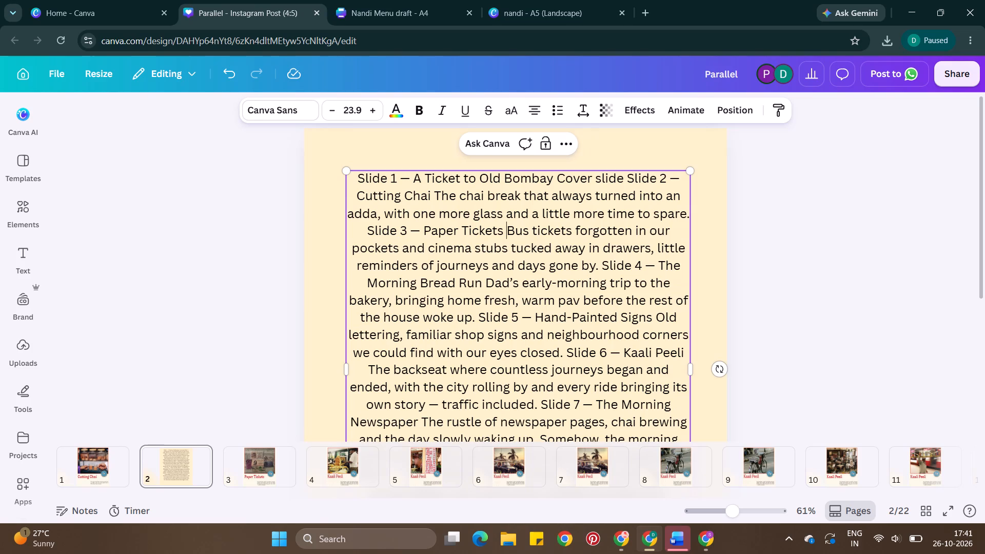
{"action": "left_click_drag", "start_coordinate": [509, 232], "coordinate": [601, 265]}
{"action": "key", "text": "ctrl+c"}
{"action": "left_click", "coordinate": [275, 468]}
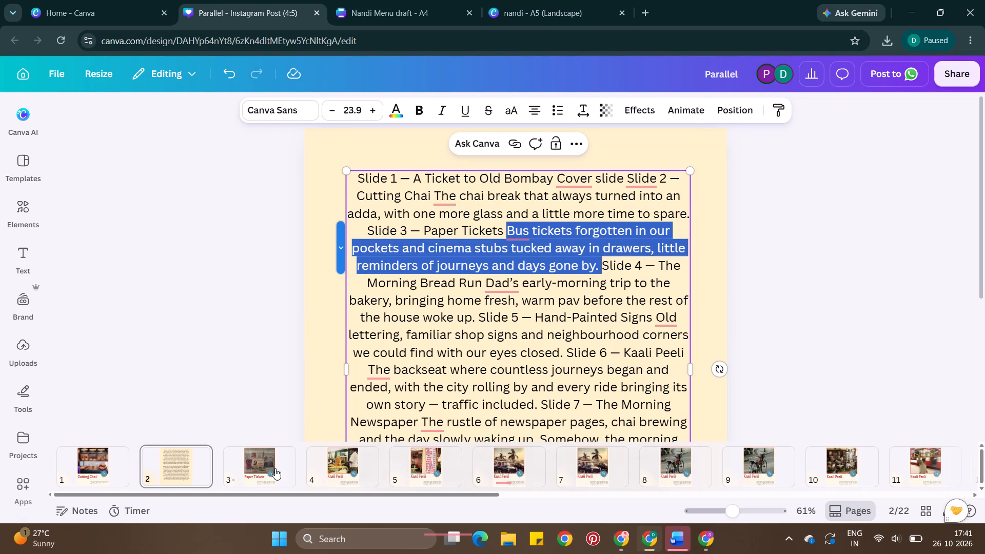
{"action": "scroll", "coordinate": [463, 275], "scroll_direction": "down", "scroll_amount": 1}
{"action": "scroll", "coordinate": [542, 269], "scroll_direction": "down", "scroll_amount": 3}
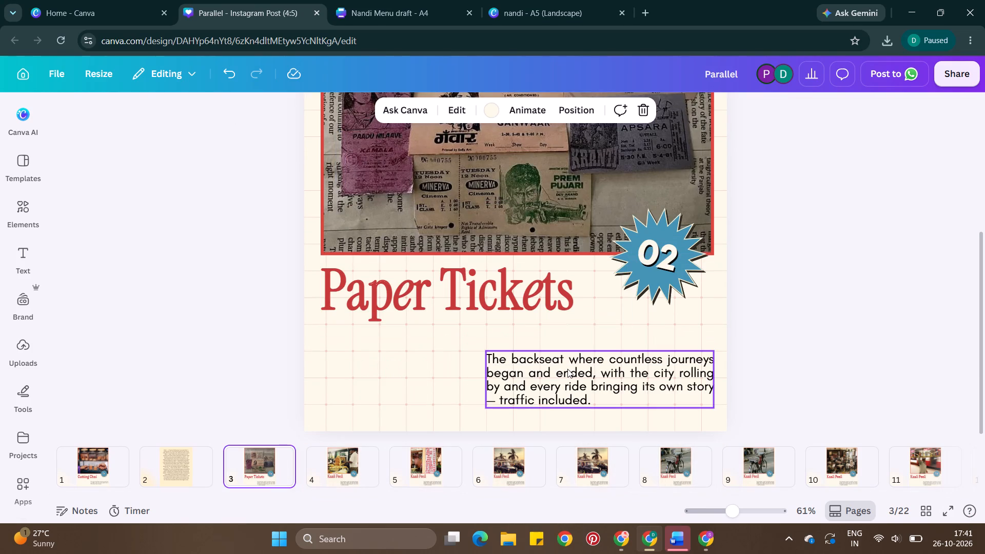
{"action": "triple_click", "coordinate": [567, 369]}
{"action": "key", "text": "ctrl+v"}
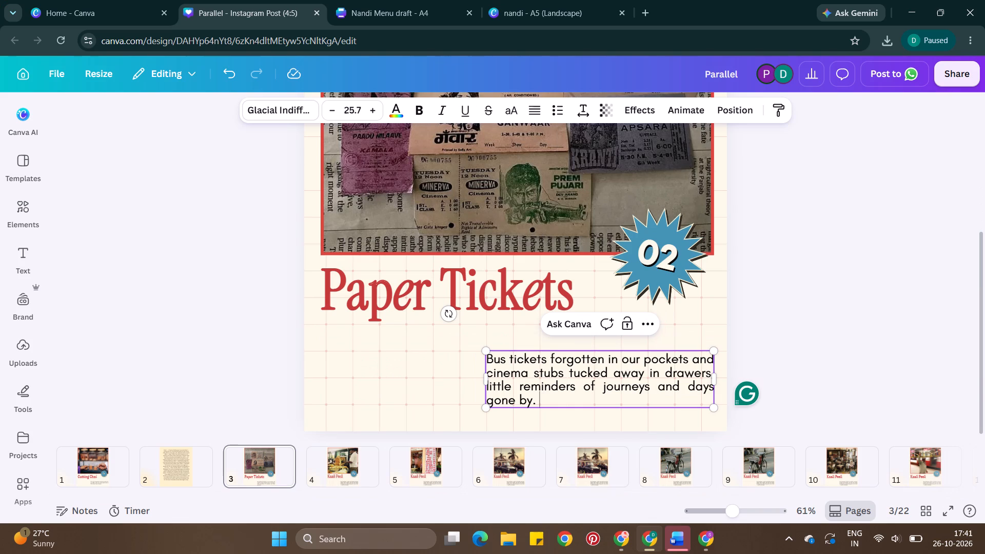
Move the script text page to position 3, directly after the Paper Tickets page.
{"action": "left_click", "coordinate": [220, 464]}
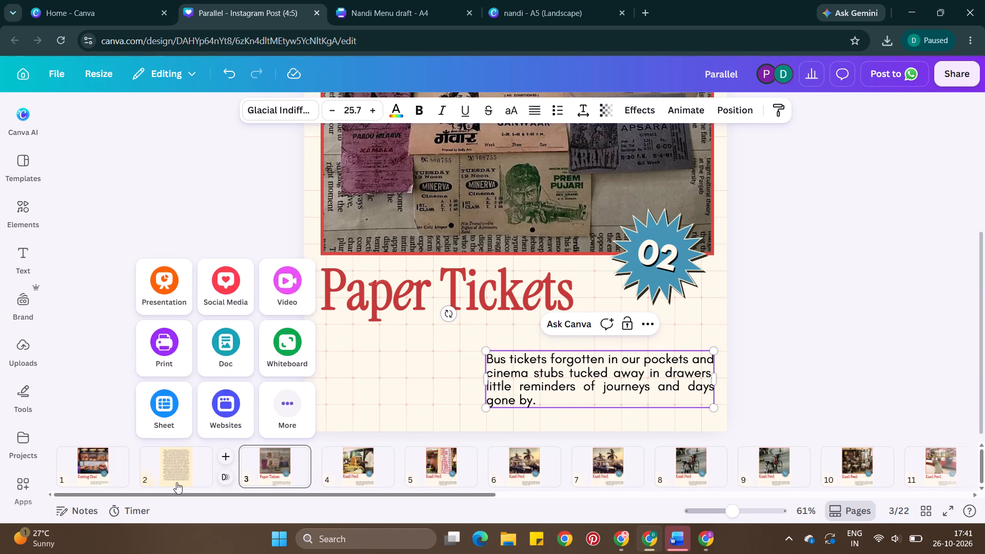
{"action": "left_click_drag", "start_coordinate": [176, 482], "coordinate": [300, 484]}
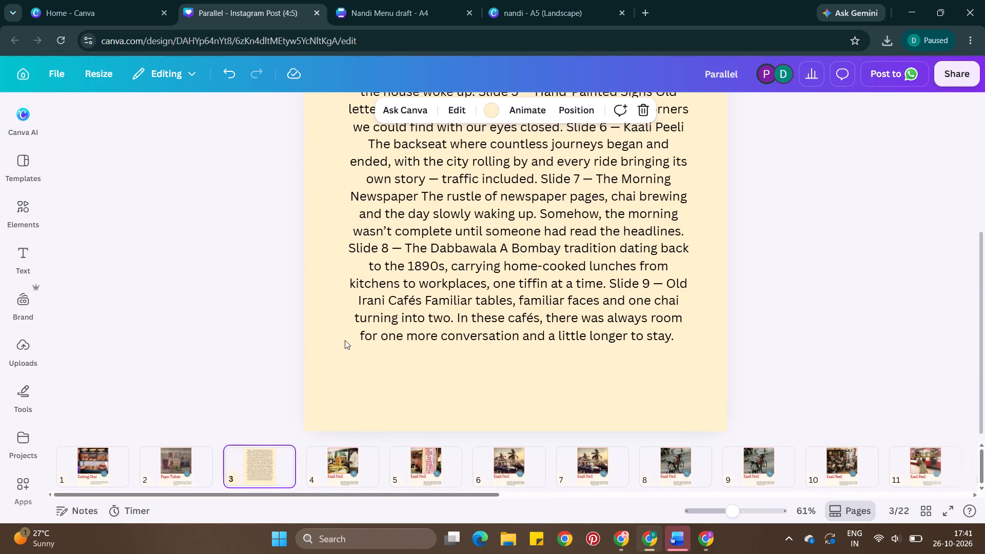
Replace page 4's paragraph with the script's Slide 4 title and caption, from "The Morning Bread Run" to "the house woke up.".
{"action": "scroll", "coordinate": [402, 264], "scroll_direction": "up", "scroll_amount": 1}
{"action": "double_click", "coordinate": [422, 160]}
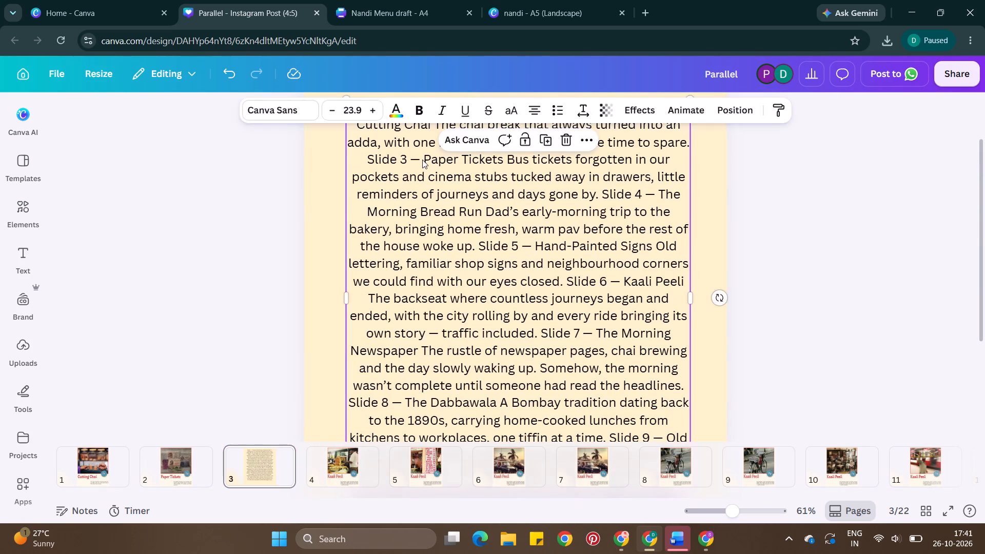
{"action": "left_click", "coordinate": [640, 211]}
{"action": "left_click_drag", "start_coordinate": [659, 192], "coordinate": [509, 212]}
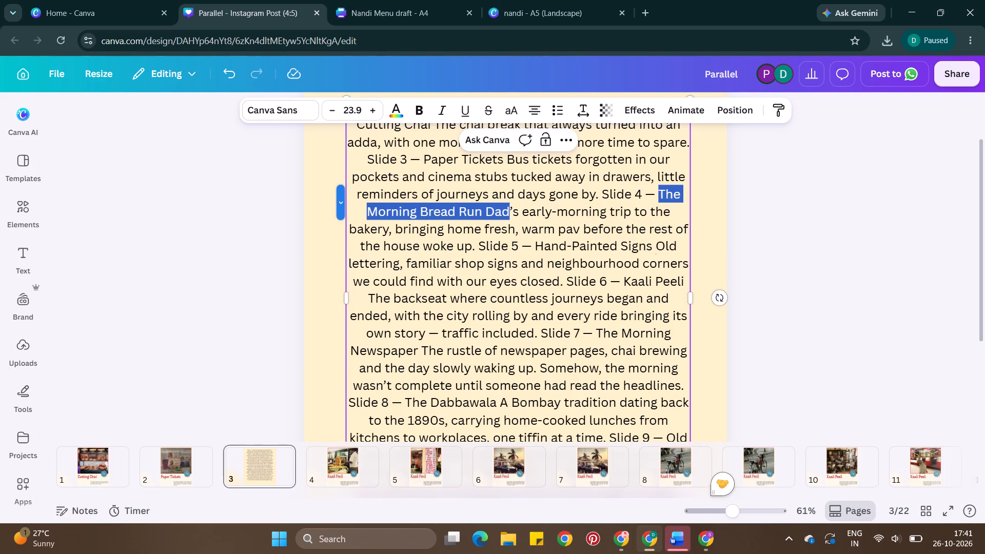
{"action": "left_click_drag", "start_coordinate": [509, 212], "coordinate": [477, 251]}
{"action": "key", "text": "ctrl+c"}
{"action": "left_click", "coordinate": [334, 460]}
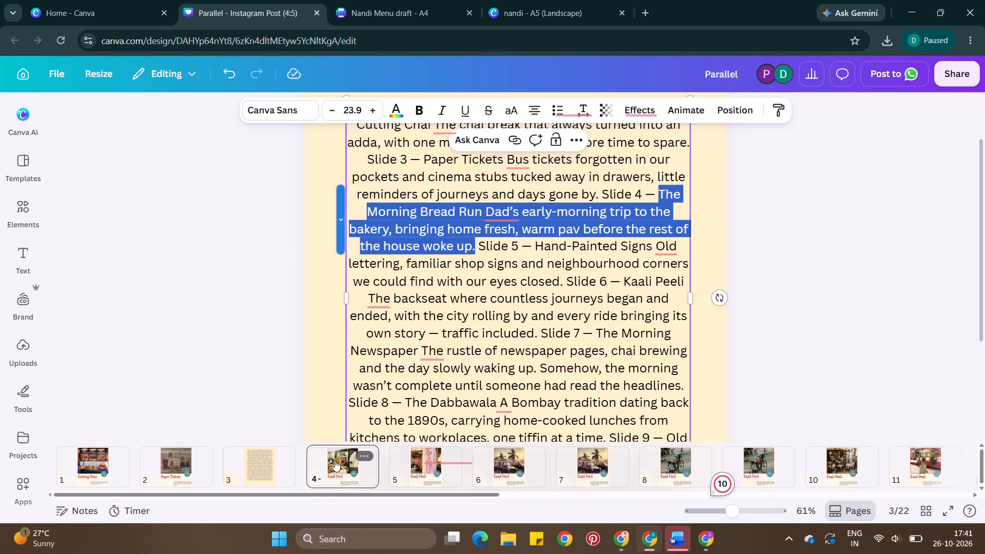
{"action": "scroll", "coordinate": [477, 406], "scroll_direction": "down", "scroll_amount": 2}
{"action": "double_click", "coordinate": [544, 375]}
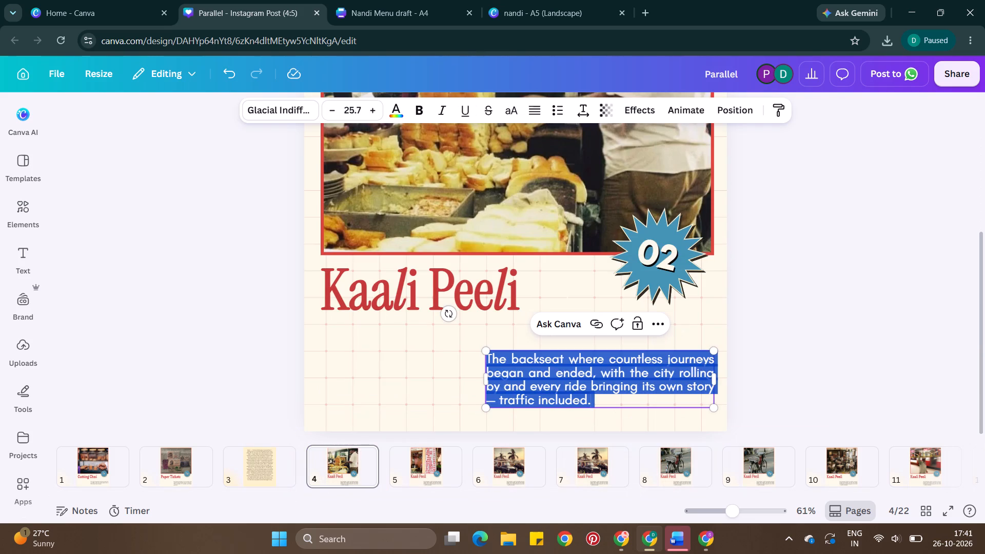
{"action": "key", "text": "ctrl+v"}
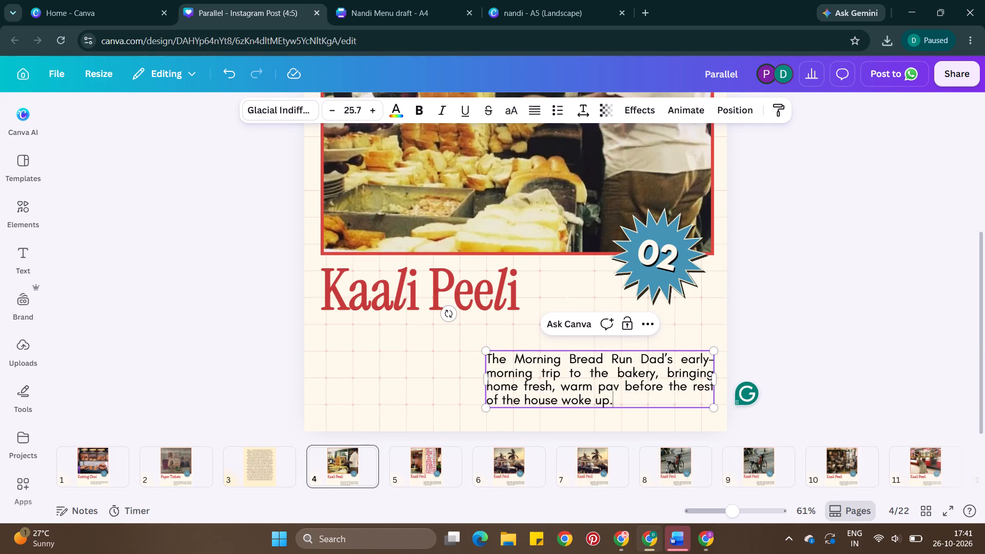
Move the words "The Morning Bread Run" from page 4's paragraph into the title, replacing "Kaali Peeli".
{"action": "left_click_drag", "start_coordinate": [639, 357], "coordinate": [487, 348]}
{"action": "key", "text": "ctrl+c"}
{"action": "key", "text": "BackSpace"}
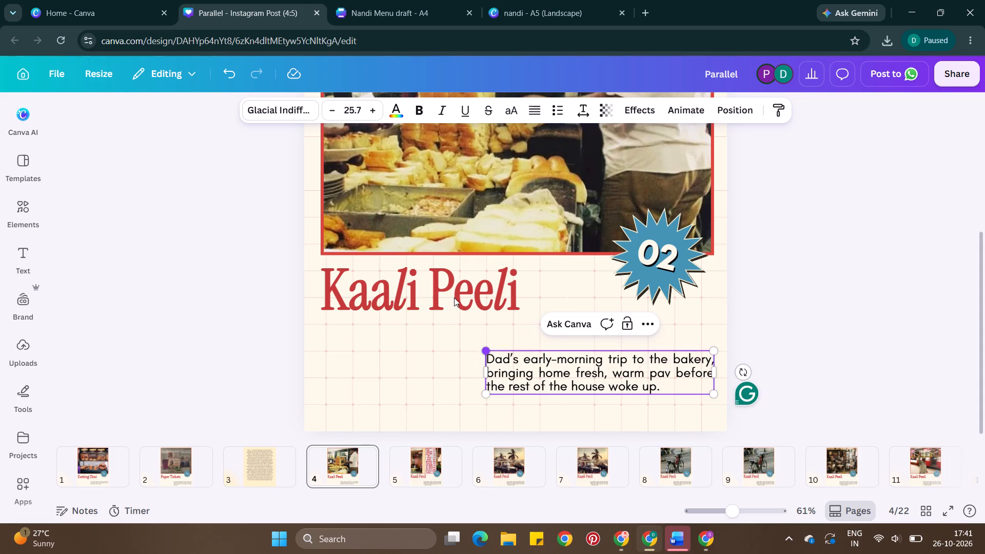
{"action": "double_click", "coordinate": [451, 291]}
{"action": "key", "text": "ctrl+v"}
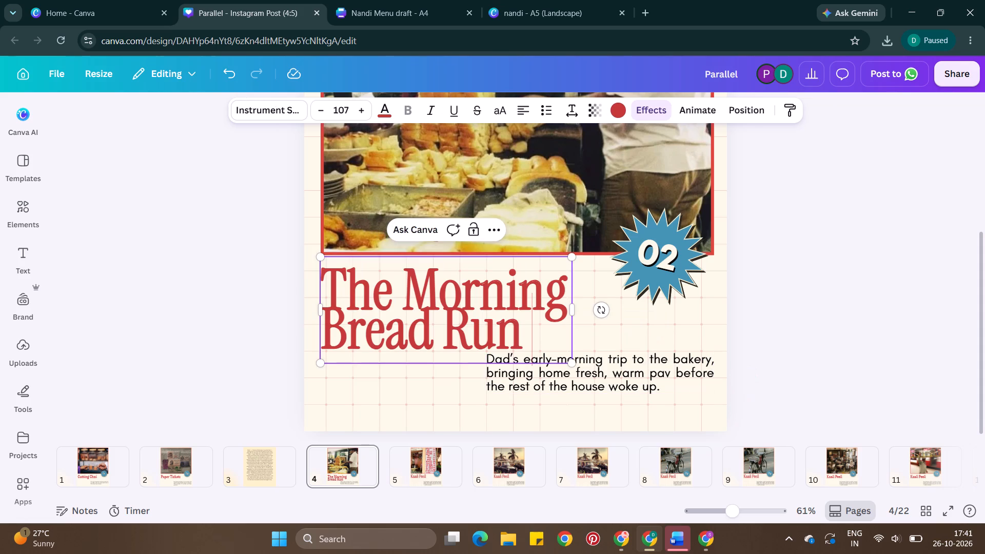
Set the "The Morning Bread Run" title's line spacing to 0.77 and move the caption paragraph slightly lower, clear of the title.
{"action": "left_click", "coordinate": [575, 111]}
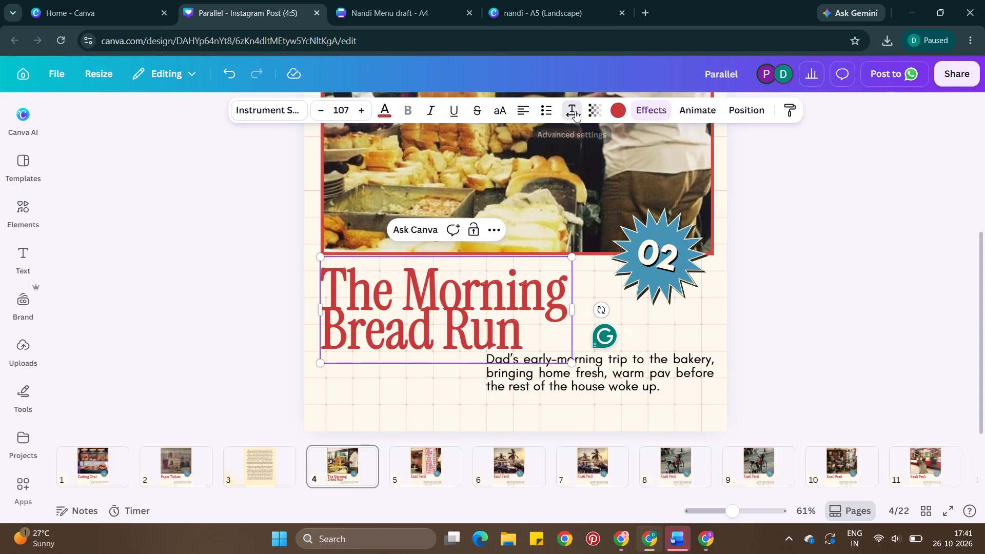
{"action": "left_click", "coordinate": [518, 208]}
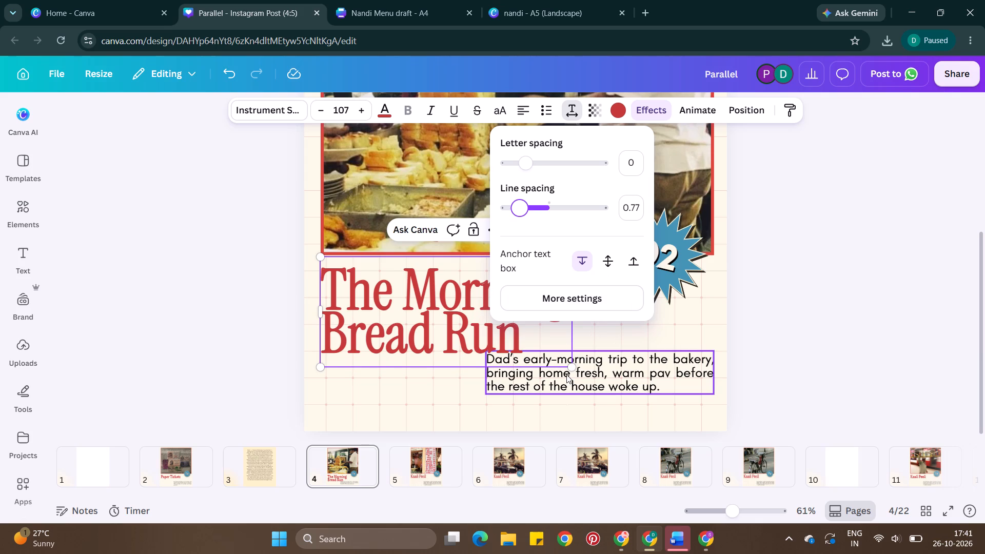
{"action": "left_click_drag", "start_coordinate": [576, 383], "coordinate": [576, 394]}
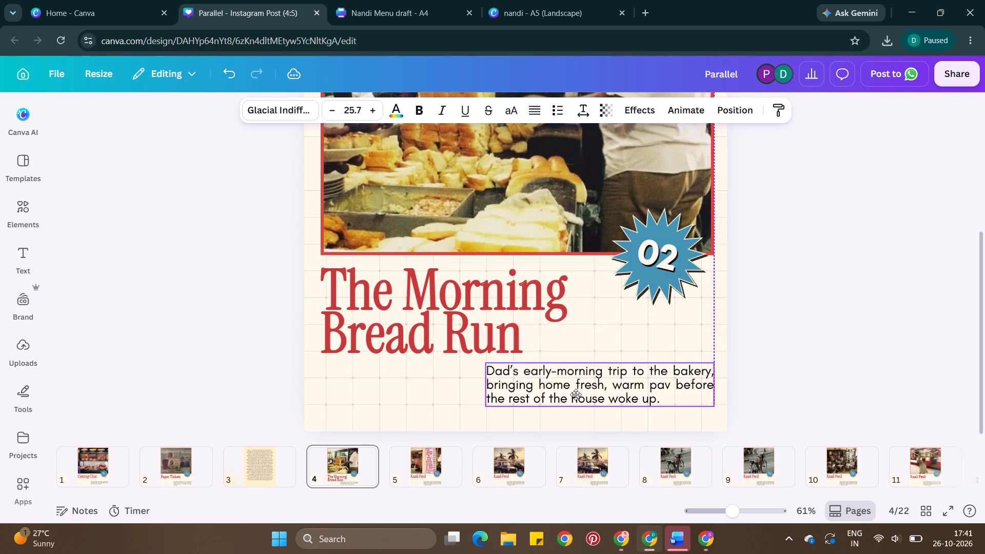
{"action": "left_click_drag", "start_coordinate": [576, 394], "coordinate": [574, 393]}
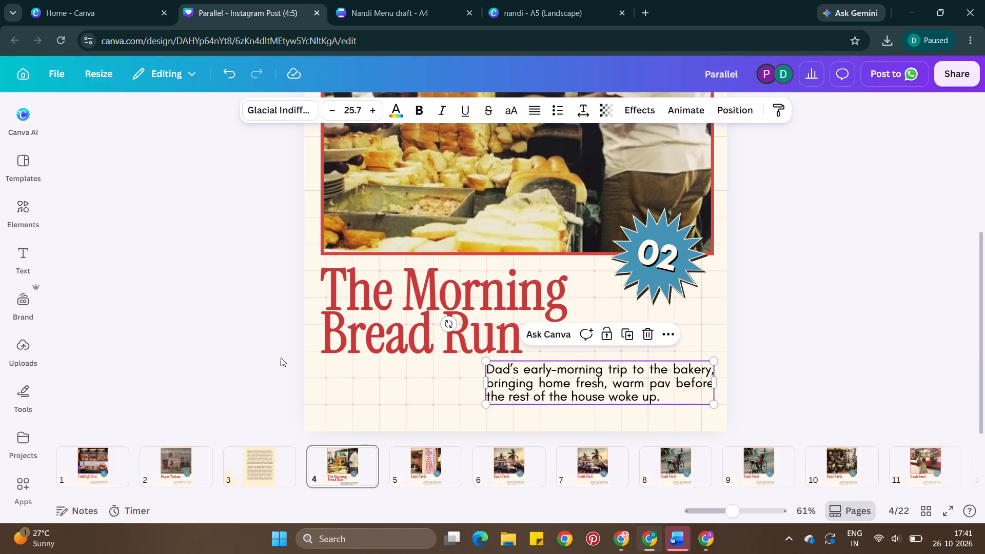
{"action": "double_click", "coordinate": [260, 352]}
Italicise the letter "a" in "Bread" in the "The Morning Bread Run" title.
{"action": "double_click", "coordinate": [410, 333]}
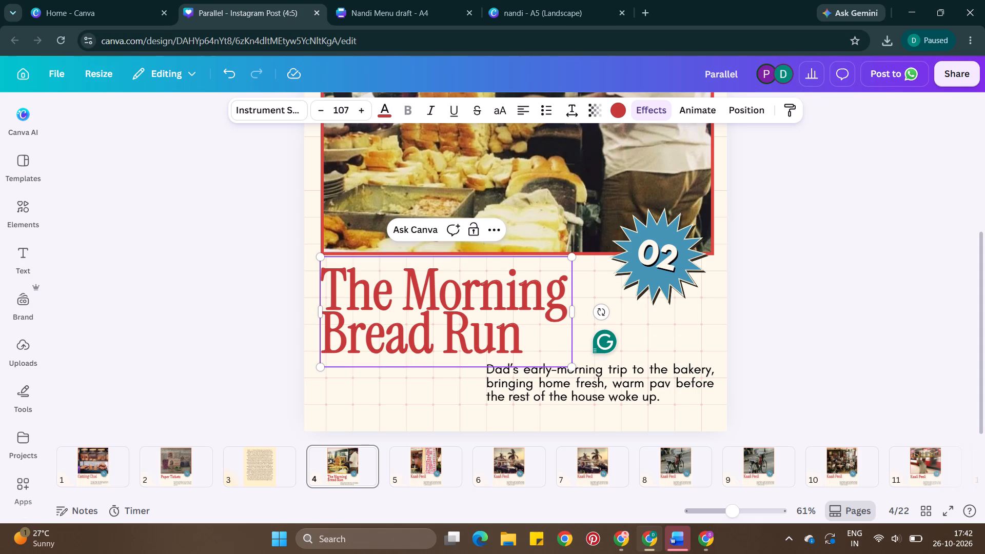
{"action": "left_click_drag", "start_coordinate": [461, 294], "coordinate": [444, 296]}
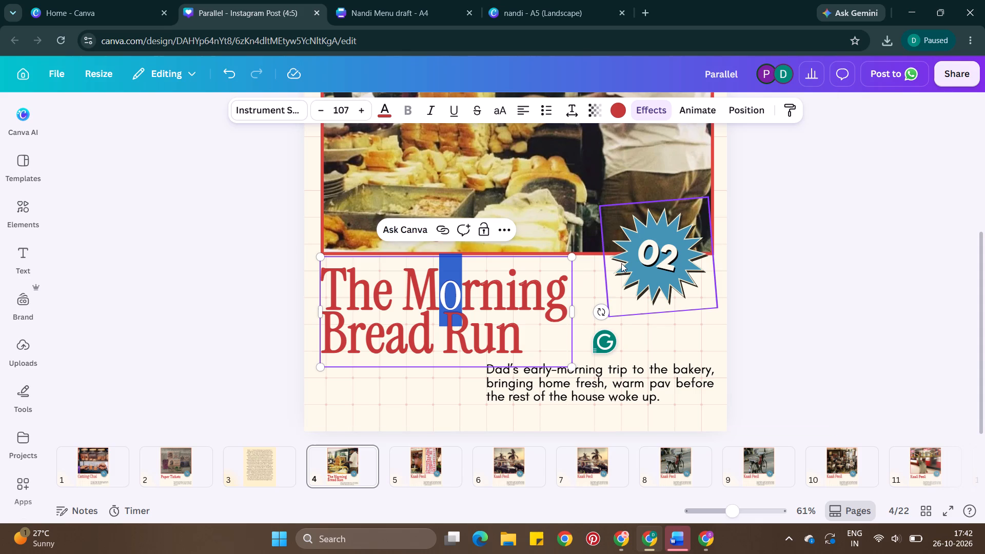
{"action": "left_click", "coordinate": [550, 289]}
{"action": "left_click", "coordinate": [550, 289]}
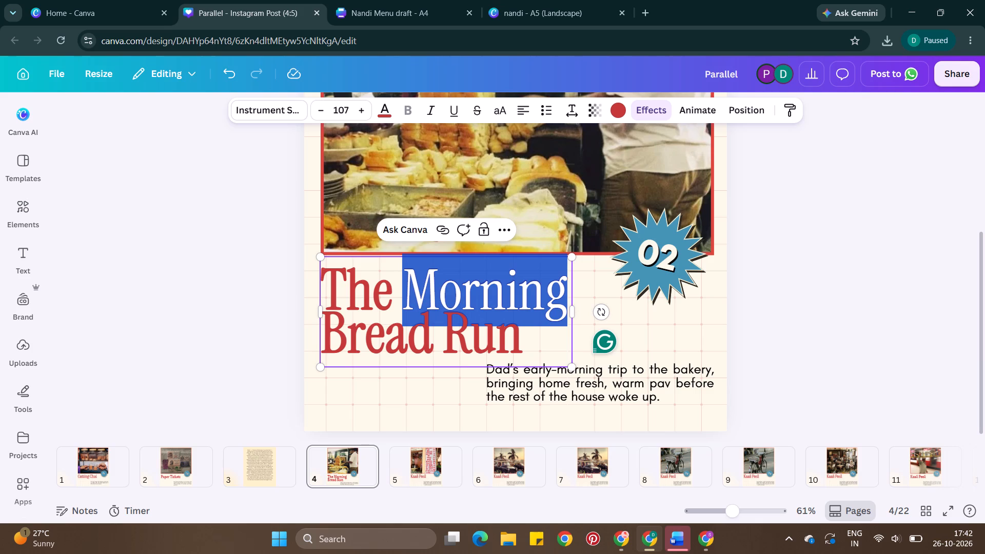
{"action": "left_click", "coordinate": [551, 291]}
{"action": "left_click_drag", "start_coordinate": [545, 290], "coordinate": [527, 292]}
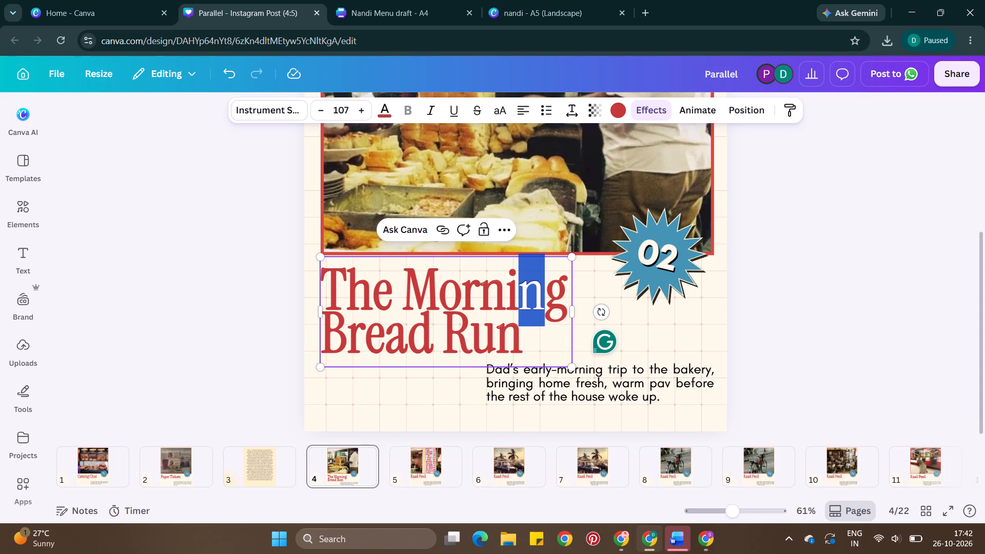
{"action": "left_click_drag", "start_coordinate": [409, 344], "coordinate": [392, 343]}
{"action": "key", "text": "ctrl+i"}
{"action": "triple_click", "coordinate": [234, 321]}
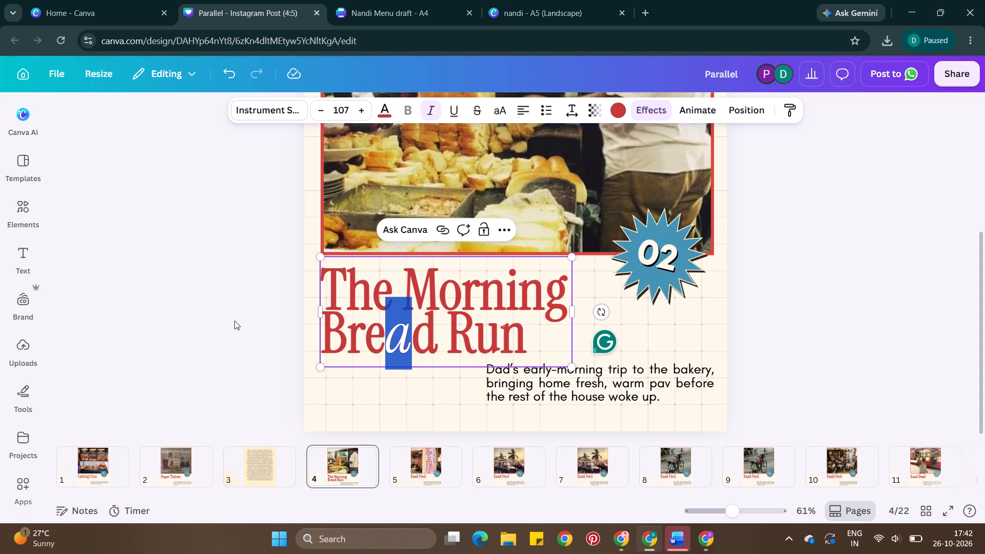
Move the script text page to position 4, directly after the "The Morning Bread Run" page.
{"action": "left_click_drag", "start_coordinate": [254, 463], "coordinate": [260, 463]}
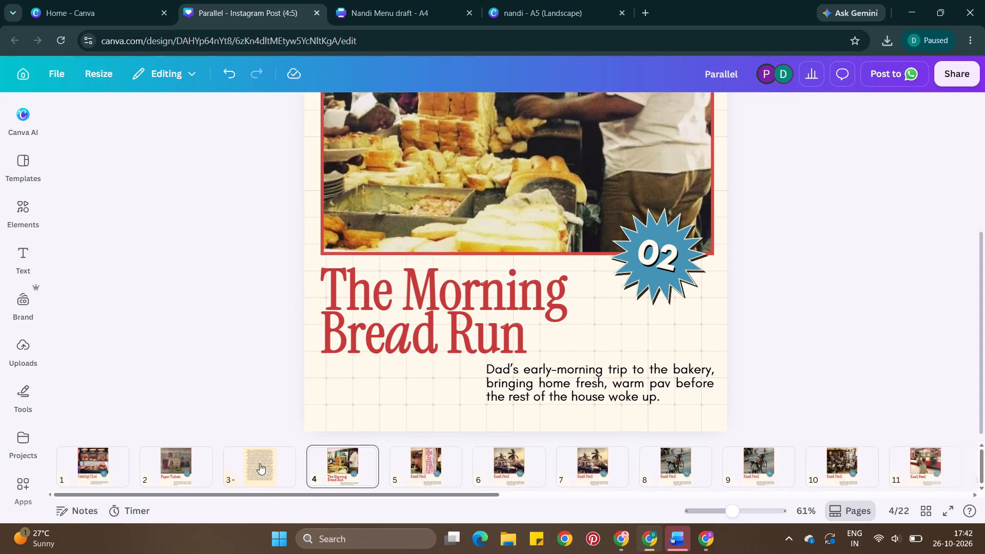
{"action": "left_click_drag", "start_coordinate": [260, 463], "coordinate": [386, 480]}
Replace page 5's paragraph with the script's Slide 5 title and caption, from "Hand-Painted Signs" to "with our eyes closed.".
{"action": "scroll", "coordinate": [442, 306], "scroll_direction": "up", "scroll_amount": 1}
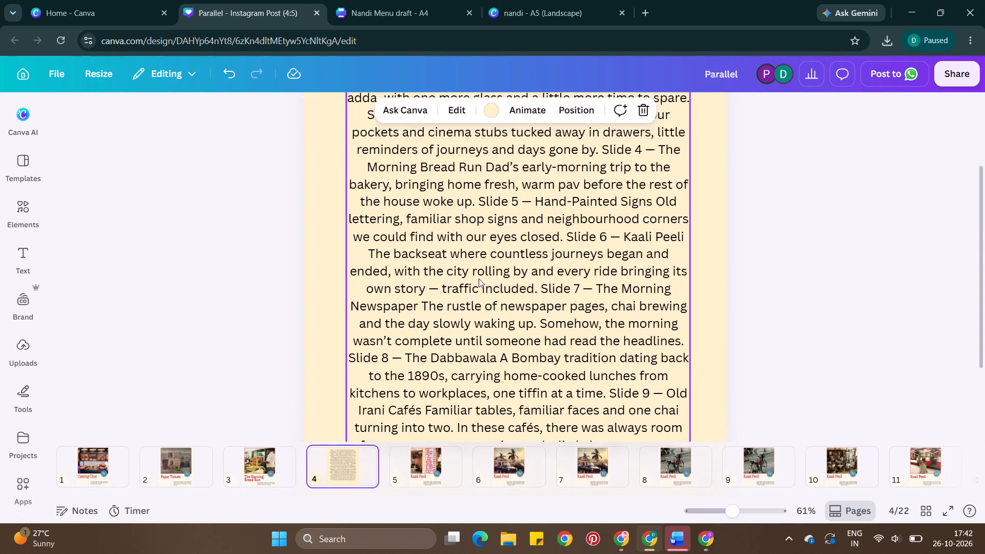
{"action": "double_click", "coordinate": [507, 273]}
{"action": "left_click", "coordinate": [581, 226]}
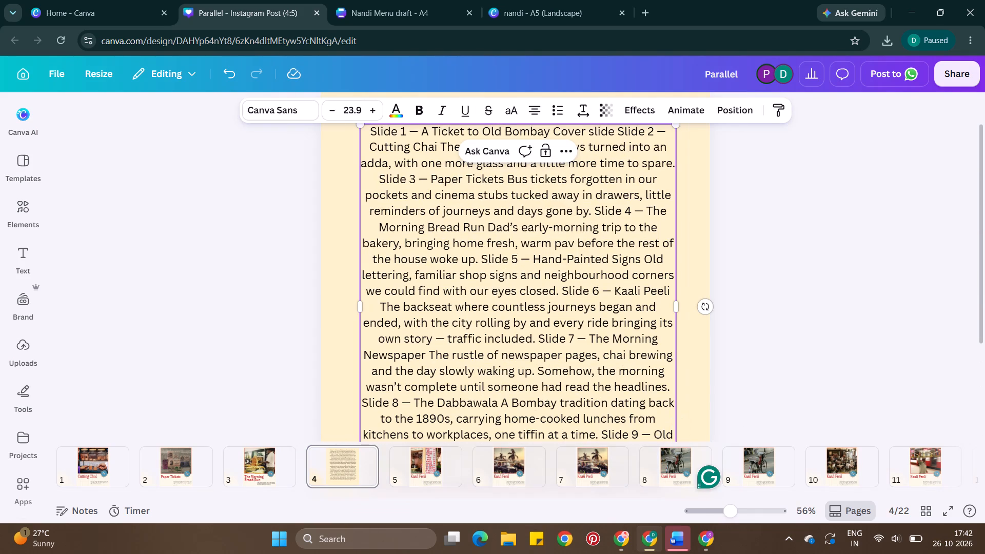
{"action": "left_click_drag", "start_coordinate": [535, 258], "coordinate": [662, 283]}
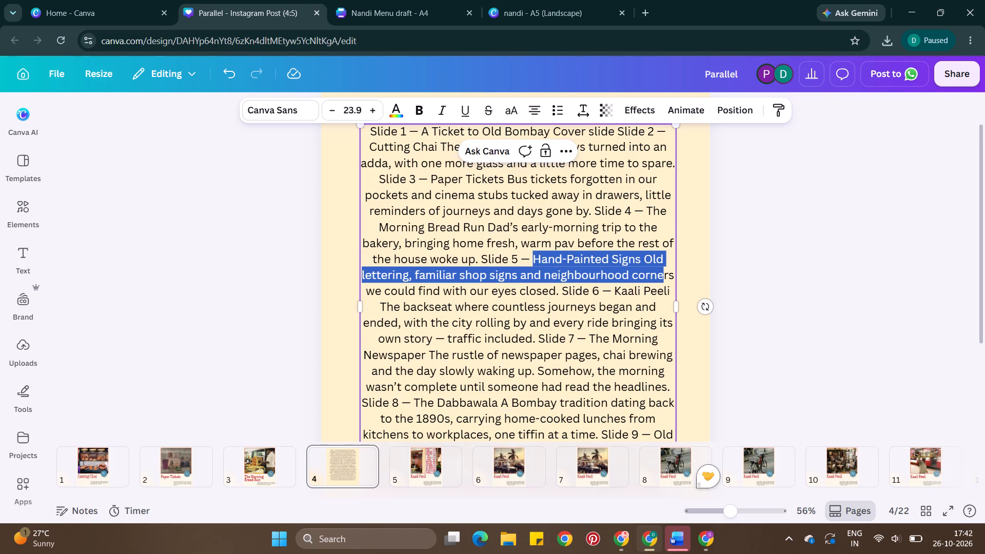
{"action": "left_click_drag", "start_coordinate": [662, 283], "coordinate": [557, 295]}
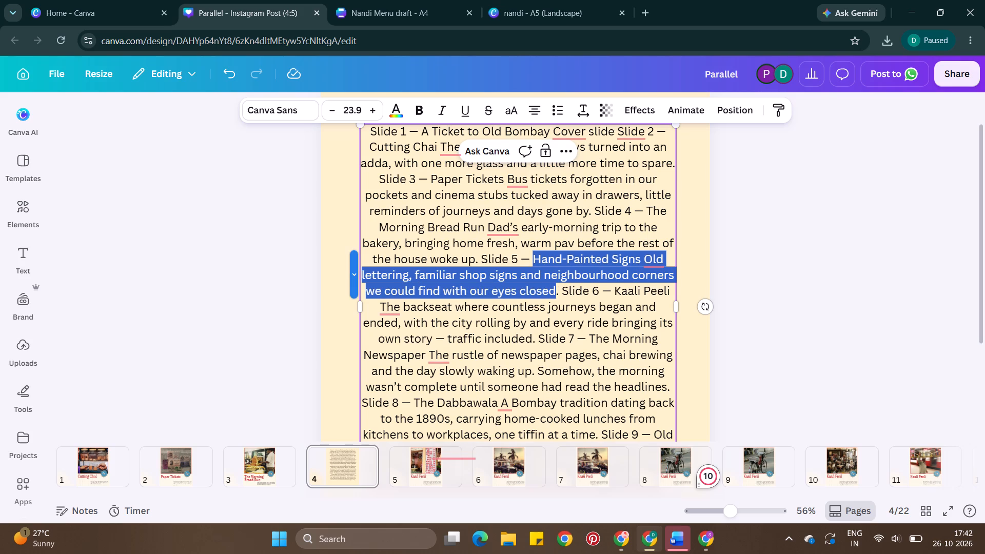
{"action": "left_click_drag", "start_coordinate": [557, 295], "coordinate": [559, 298]}
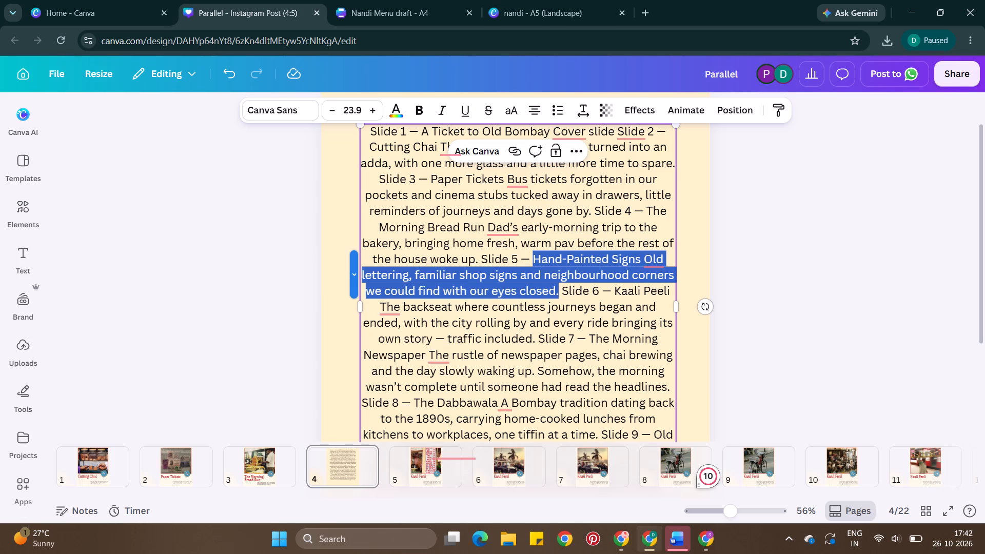
{"action": "key", "text": "ctrl+c"}
{"action": "left_click", "coordinate": [432, 466]}
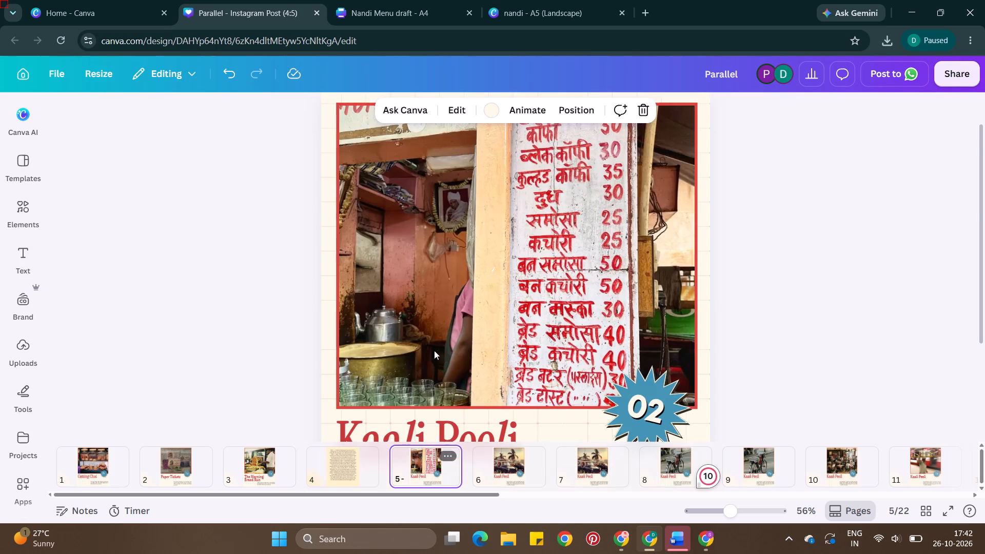
{"action": "scroll", "coordinate": [434, 350], "scroll_direction": "down", "scroll_amount": 3}
{"action": "double_click", "coordinate": [522, 372]}
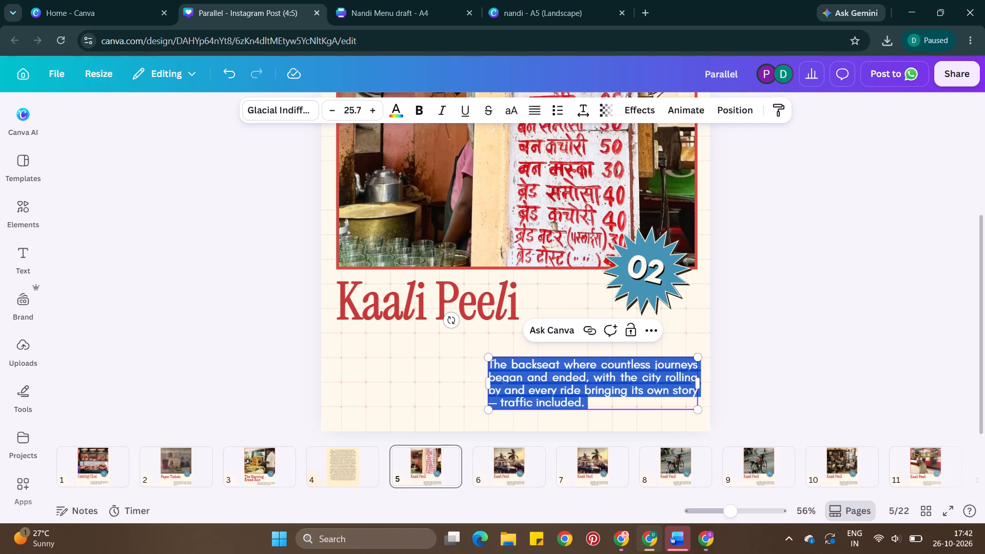
{"action": "key", "text": "ctrl+v"}
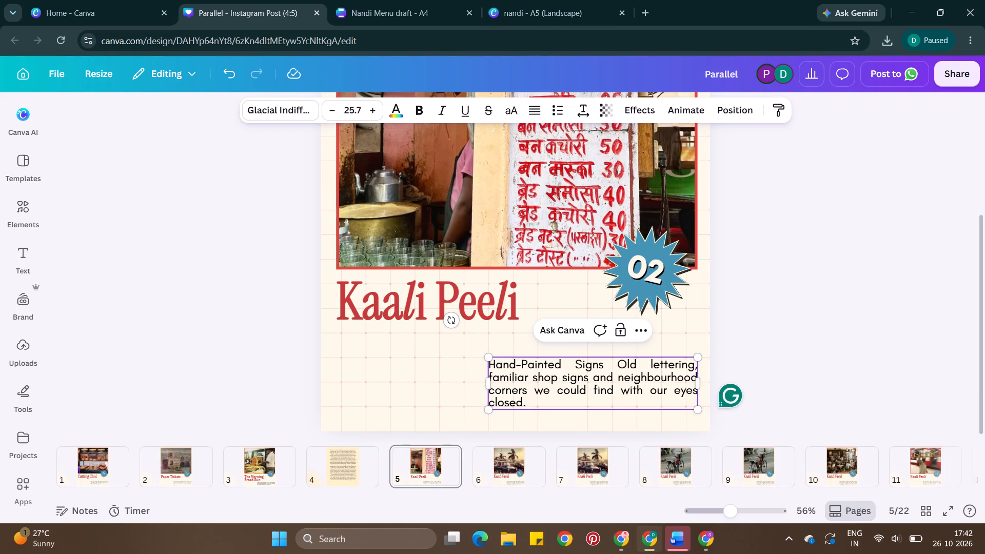
Move the words "Hand-Painted Signs" from page 5's paragraph into the title, replacing "Kaali Peeli", and widen the title box to fit two lines.
{"action": "left_click_drag", "start_coordinate": [615, 367], "coordinate": [484, 368]}
{"action": "key", "text": "ctrl+c"}
{"action": "double_click", "coordinate": [459, 287]}
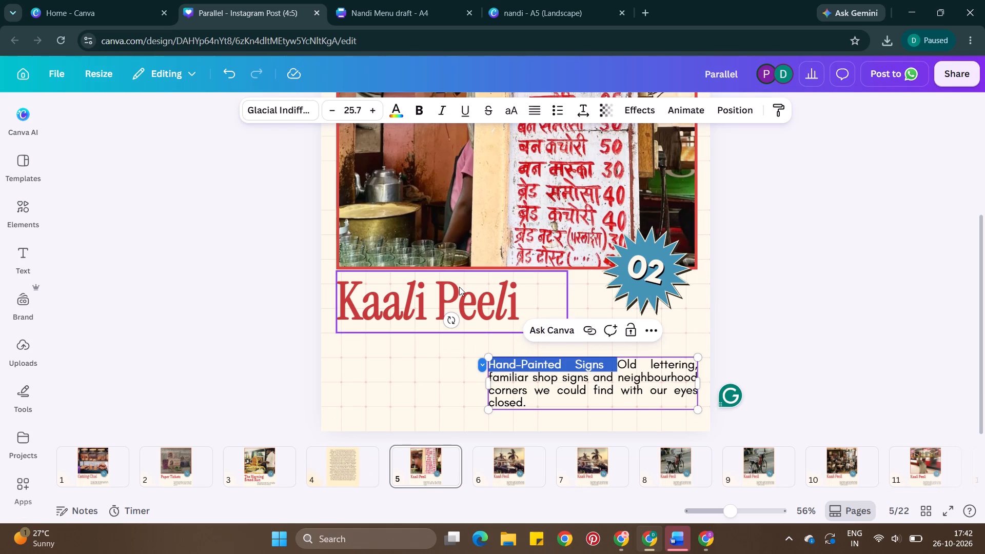
{"action": "key", "text": "ctrl+v"}
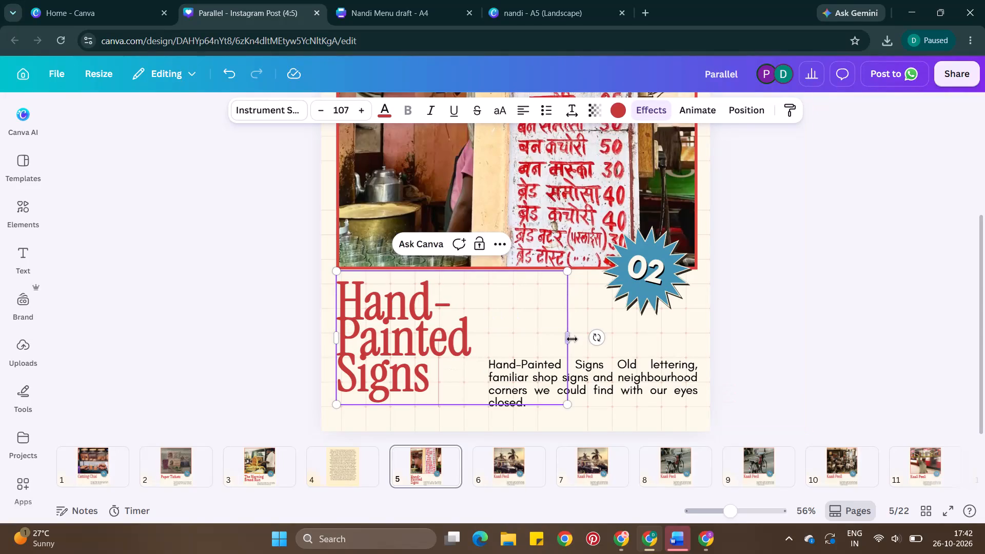
{"action": "left_click_drag", "start_coordinate": [570, 339], "coordinate": [611, 339]}
{"action": "double_click", "coordinate": [567, 382]}
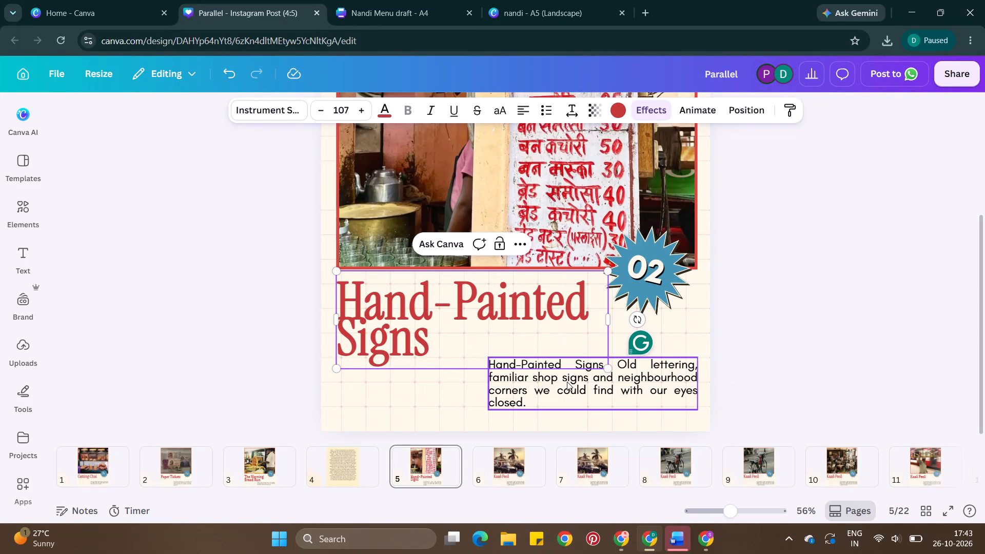
{"action": "left_click_drag", "start_coordinate": [619, 362], "coordinate": [515, 358]}
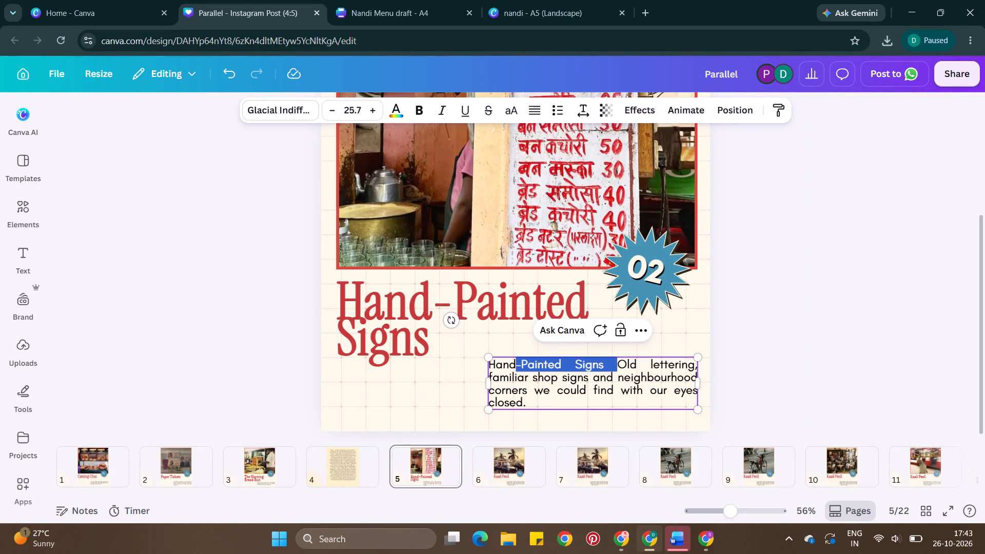
{"action": "left_click_drag", "start_coordinate": [515, 358], "coordinate": [491, 360]}
{"action": "key", "text": "BackSpace"}
Match the "Hand-Painted Signs" title's line spacing to the "The Morning Bread Run" title by setting it to 0.77.
{"action": "left_click", "coordinate": [285, 451]}
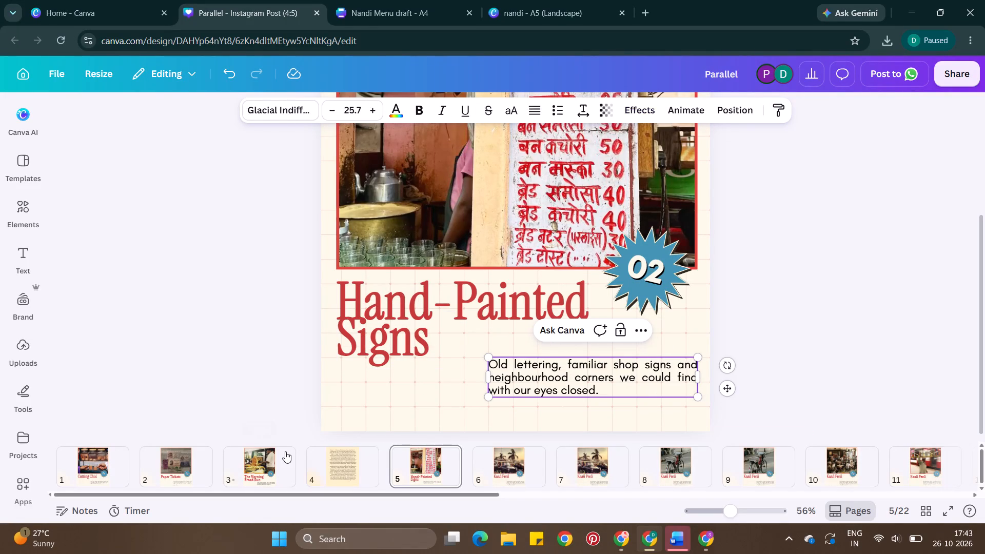
{"action": "left_click", "coordinate": [474, 337]}
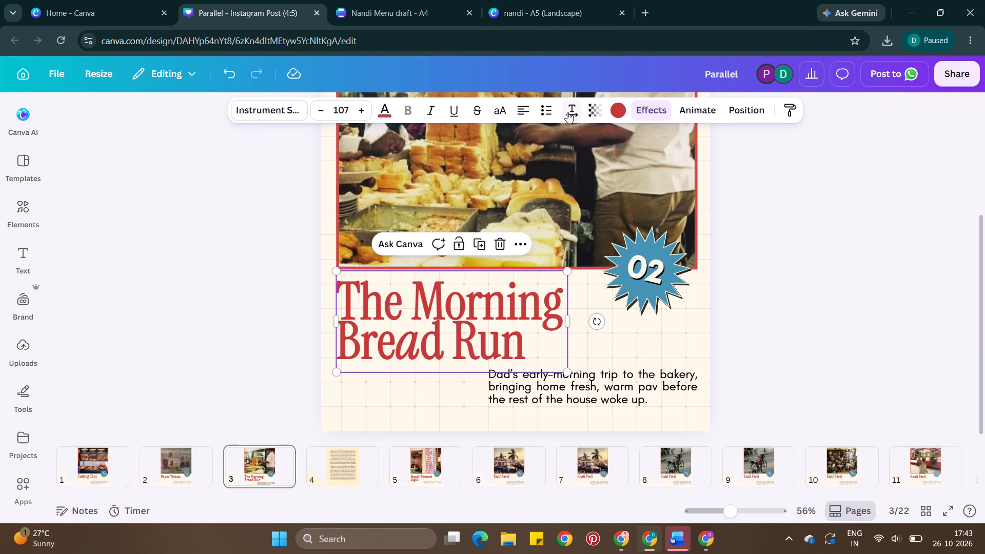
{"action": "left_click", "coordinate": [567, 112]}
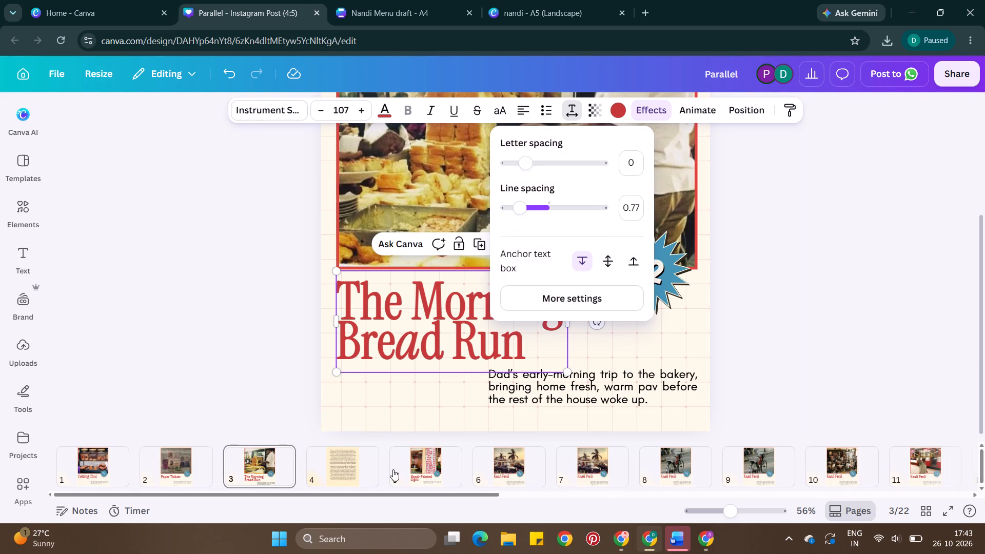
{"action": "left_click", "coordinate": [408, 470]}
{"action": "left_click", "coordinate": [429, 370]}
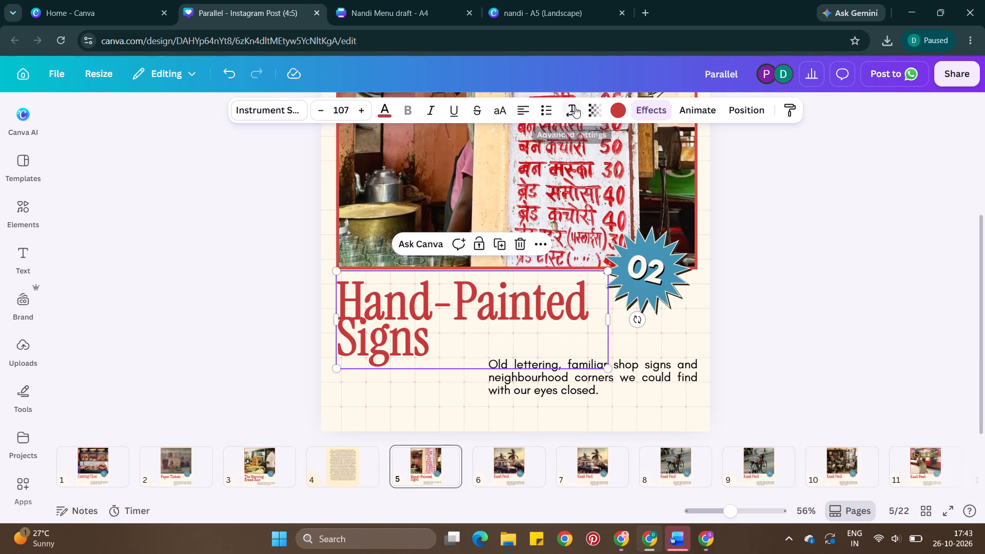
{"action": "left_click", "coordinate": [577, 107]}
{"action": "left_click", "coordinate": [637, 201]}
{"action": "key", "text": "1"}
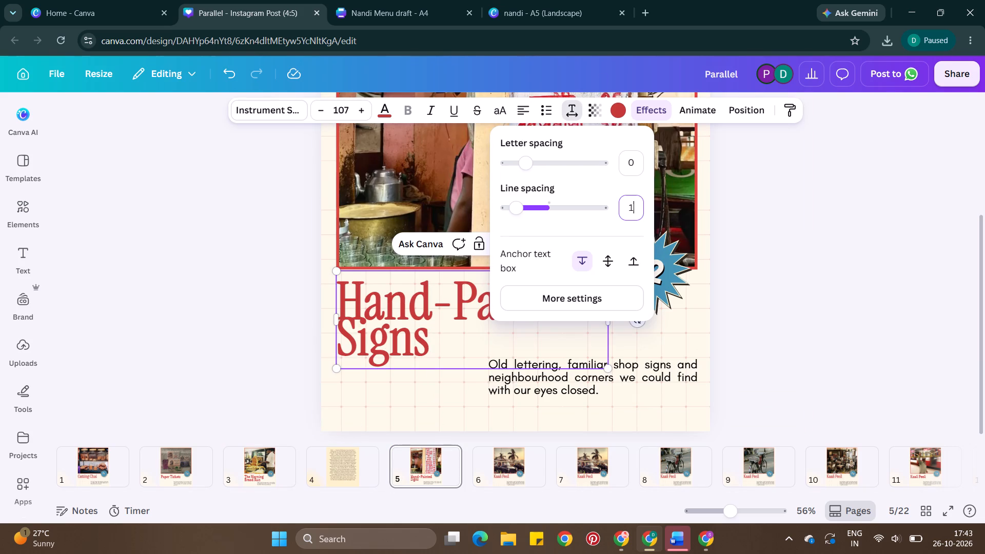
{"action": "key", "text": "BackSpace"}
{"action": "type", "text": "0.77"}
{"action": "key", "text": "Return"}
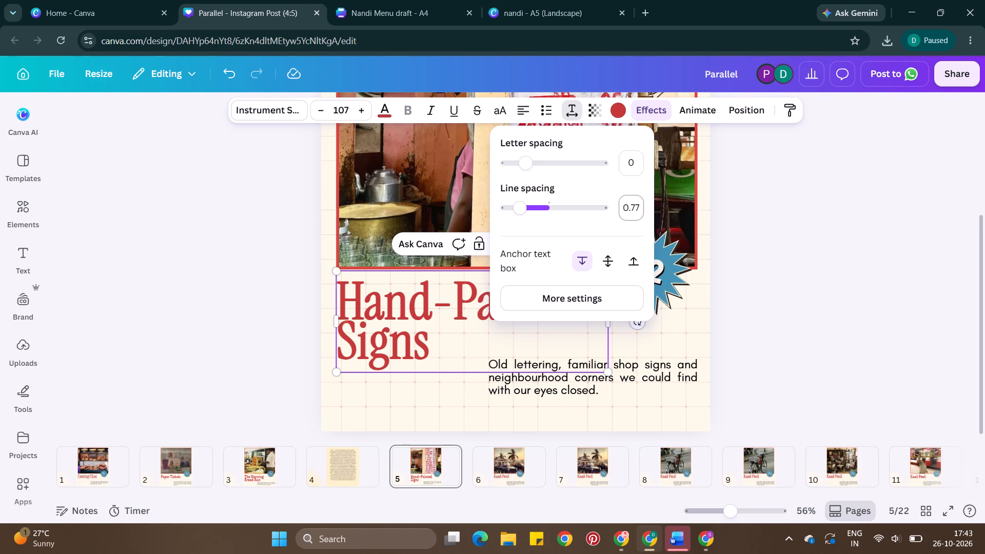
Move the script text page to position 6, past the "Hand-Painted Signs" page and the first "Kaali Peeli" taxi page.
{"action": "left_click", "coordinate": [496, 463]}
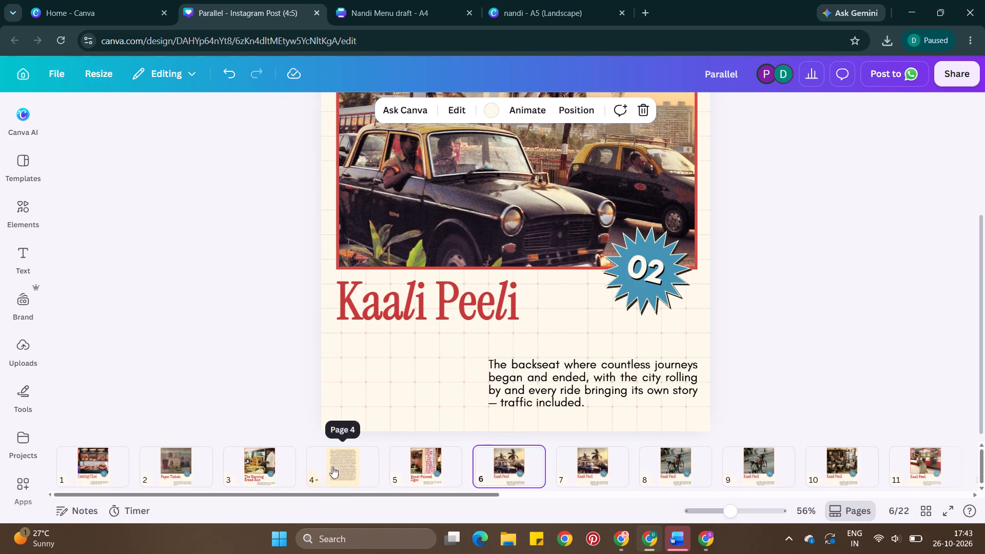
{"action": "left_click_drag", "start_coordinate": [343, 460], "coordinate": [450, 473]}
{"action": "scroll", "coordinate": [513, 346], "scroll_direction": "up", "scroll_amount": 1}
{"action": "left_click", "coordinate": [512, 463]}
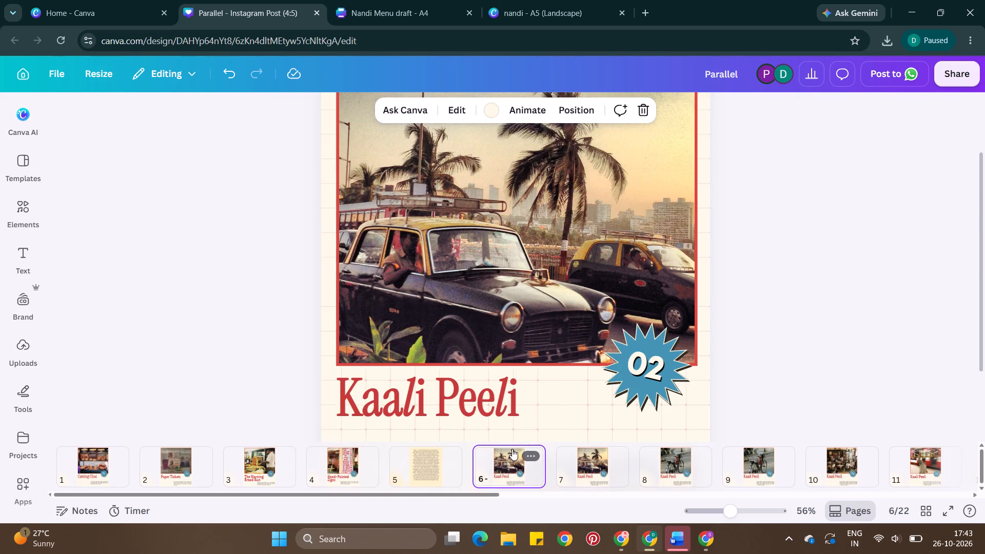
{"action": "scroll", "coordinate": [514, 366], "scroll_direction": "down", "scroll_amount": 1}
{"action": "left_click", "coordinate": [446, 475]}
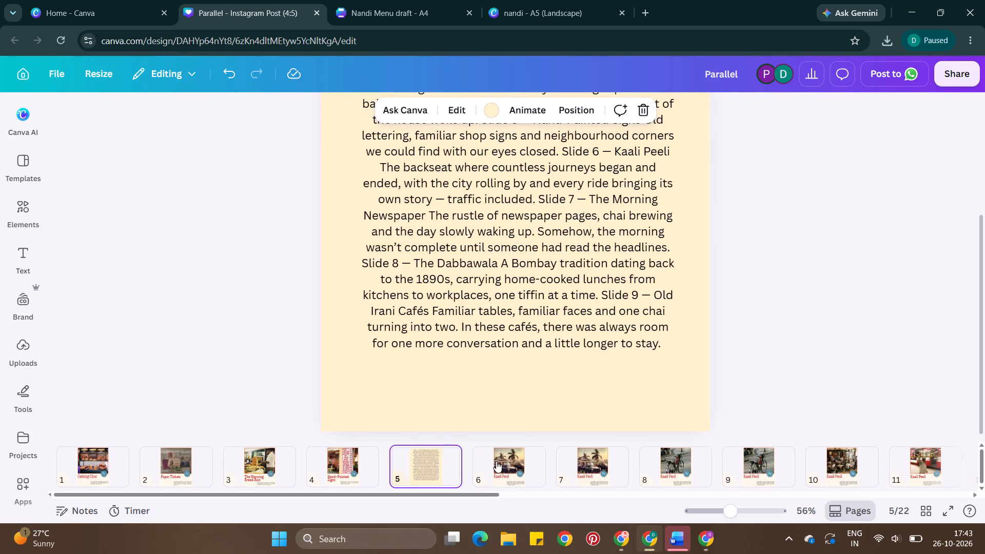
{"action": "left_click", "coordinate": [498, 463]}
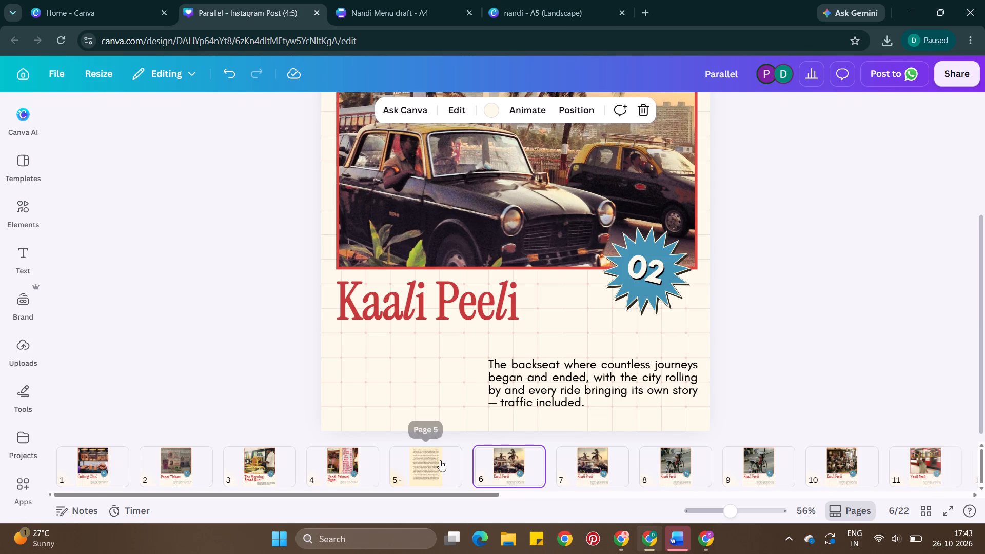
{"action": "left_click_drag", "start_coordinate": [440, 460], "coordinate": [530, 469]}
Compare the neighbouring pages and delete the duplicate "Kaali Peeli" taxi page that follows the script text page.
{"action": "left_click", "coordinate": [585, 459]}
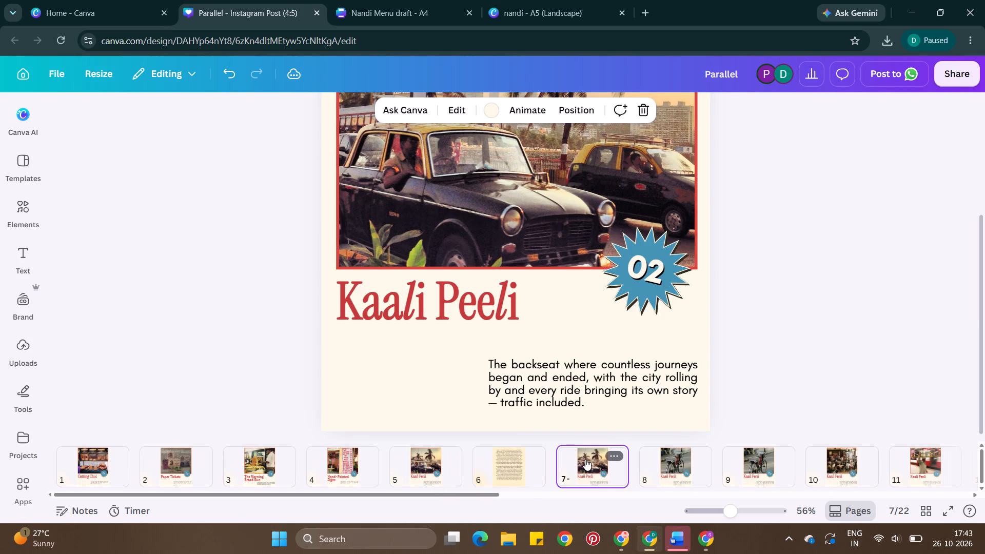
{"action": "left_click", "coordinate": [432, 462]}
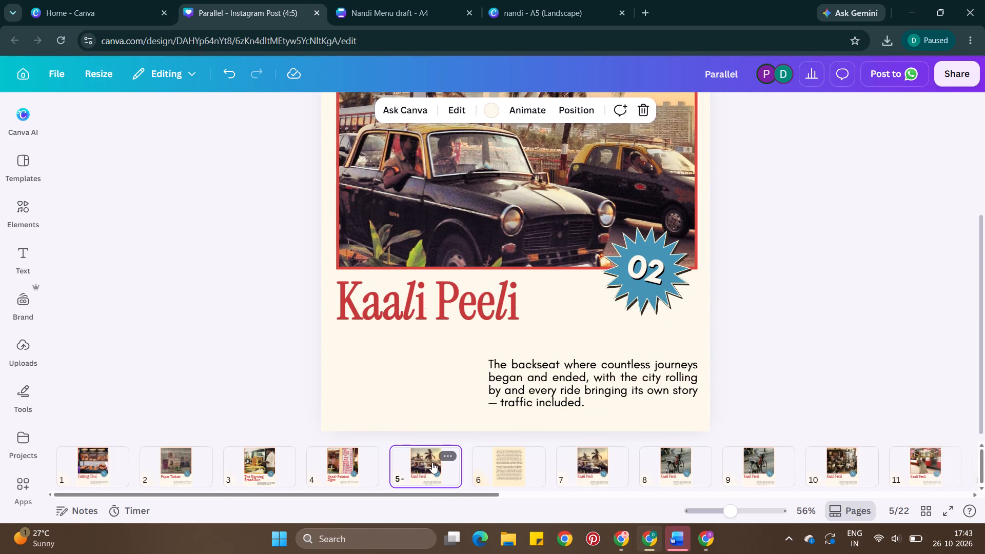
{"action": "left_click", "coordinate": [418, 474]}
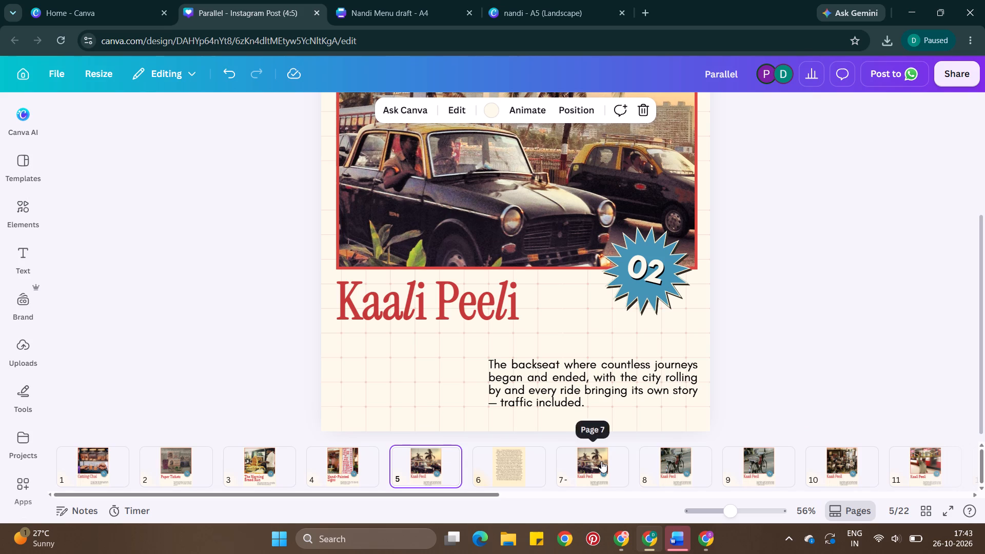
{"action": "left_click", "coordinate": [601, 461]}
{"action": "left_click", "coordinate": [336, 461]}
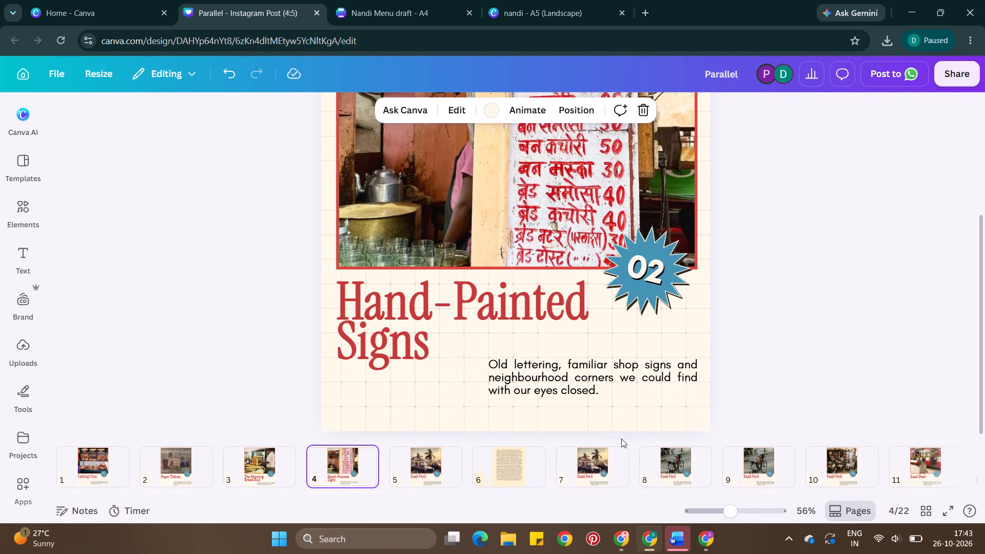
{"action": "left_click", "coordinate": [669, 467]}
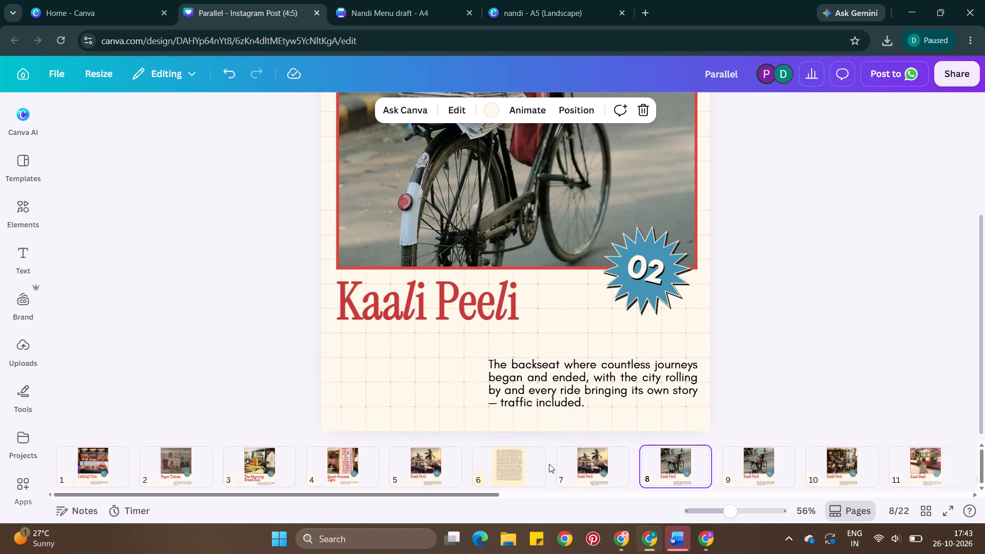
{"action": "left_click", "coordinate": [565, 464]}
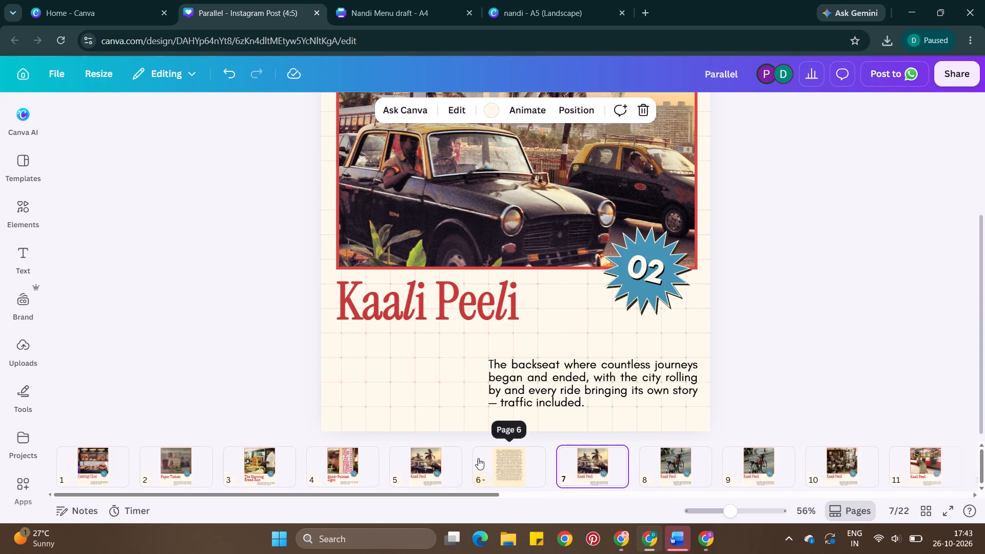
{"action": "left_click", "coordinate": [421, 459]}
{"action": "left_click", "coordinate": [601, 458]}
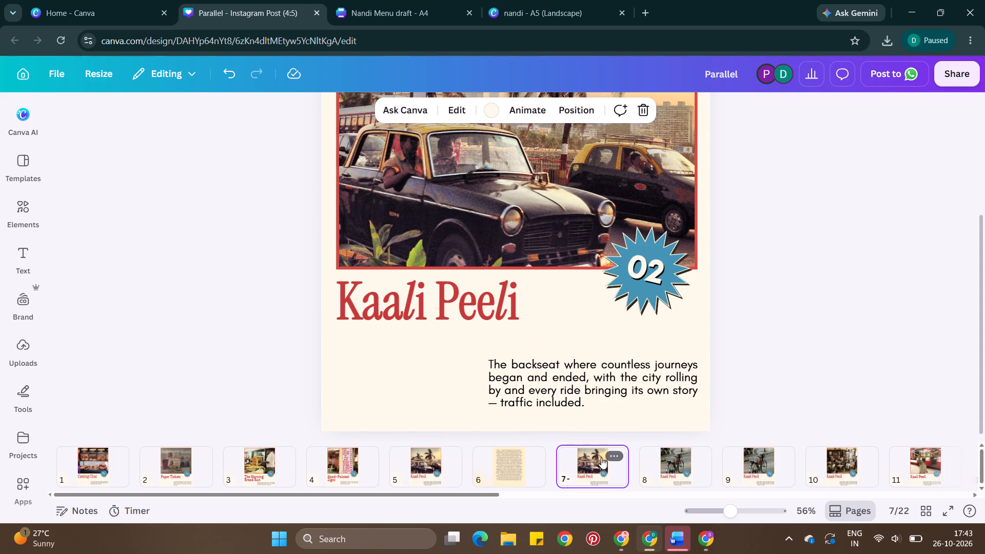
{"action": "key", "text": "Delete"}
{"action": "left_click_drag", "start_coordinate": [513, 465], "coordinate": [504, 465]}
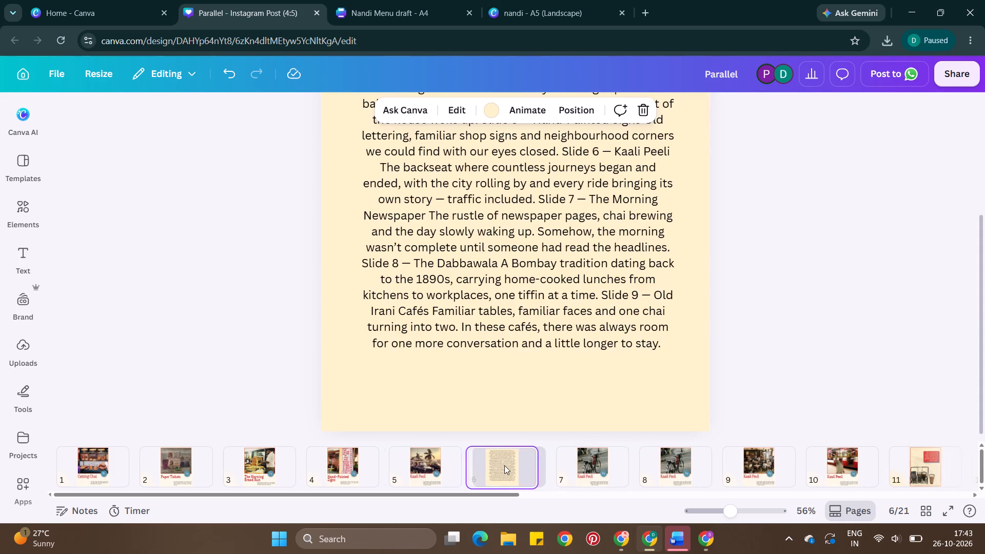
Renumber the starburst badges to 03 on "The Morning Bread Run", 04 on "Hand-Painted Signs" and 05 on the "Kaali Peeli" taxi page.
{"action": "left_click", "coordinate": [163, 466]}
{"action": "left_click", "coordinate": [289, 463]}
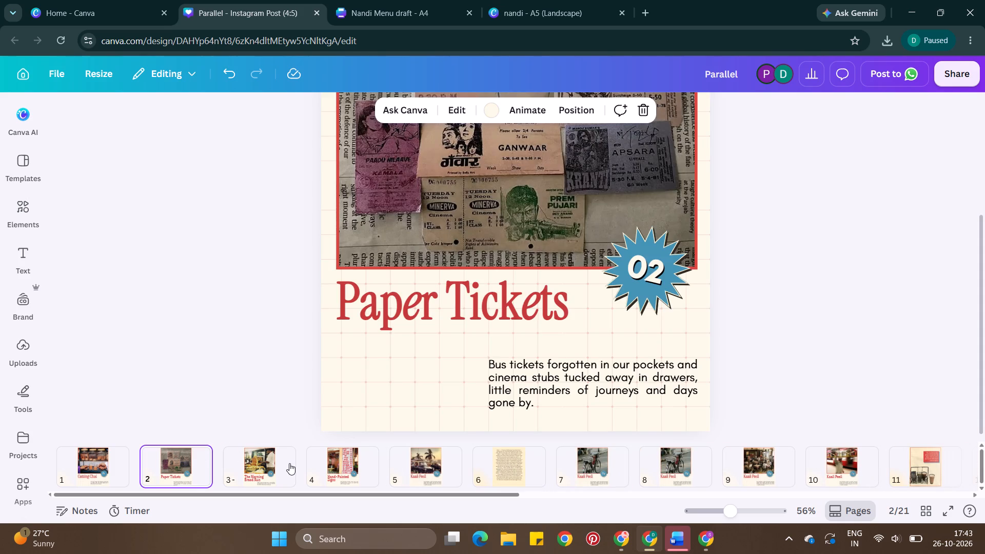
{"action": "left_click", "coordinate": [649, 278]}
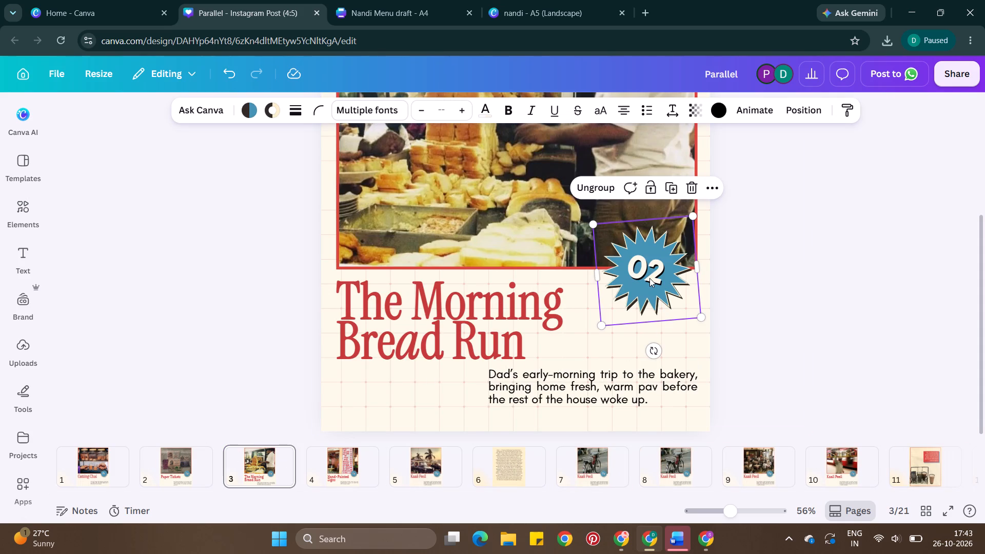
{"action": "double_click", "coordinate": [652, 279]}
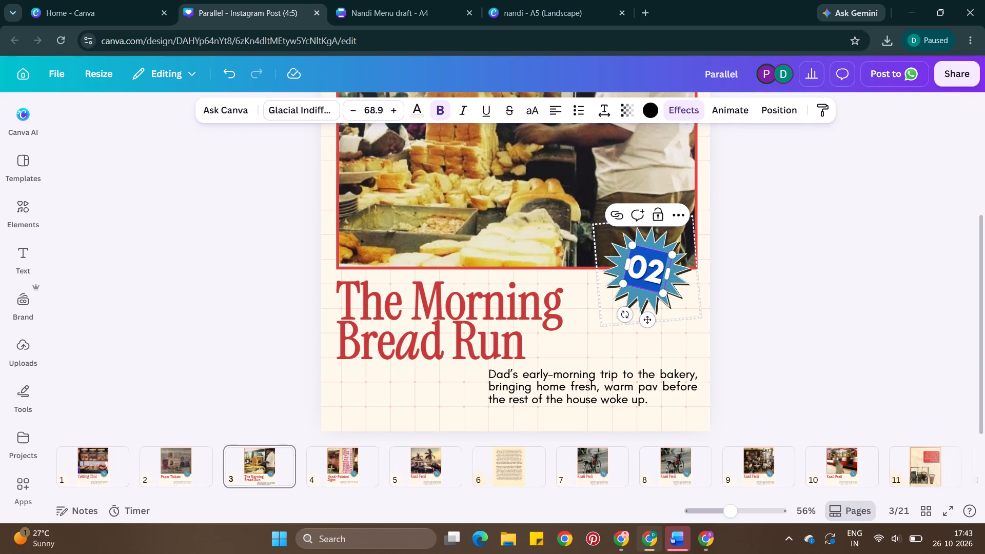
{"action": "type", "text": "03"}
{"action": "left_click", "coordinate": [337, 466]}
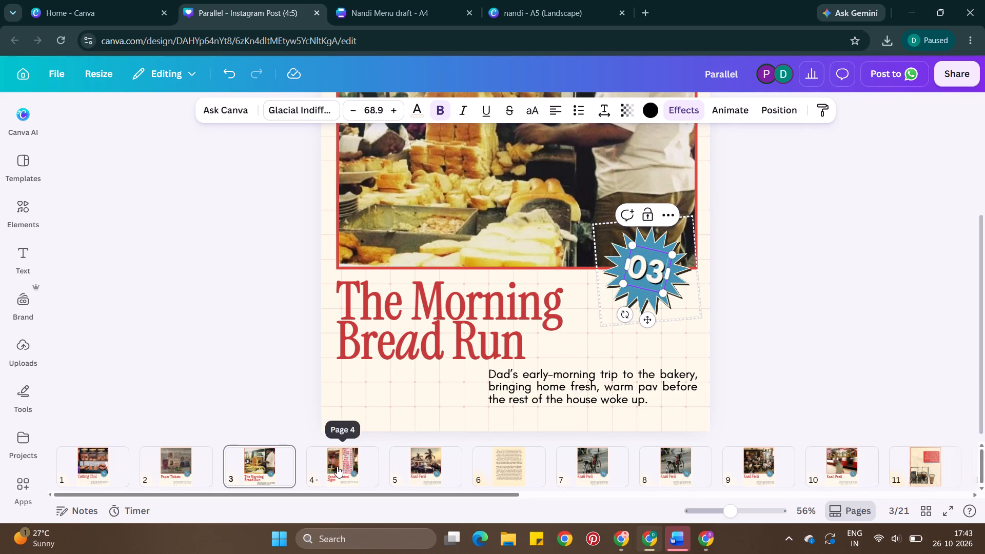
{"action": "triple_click", "coordinate": [649, 271]}
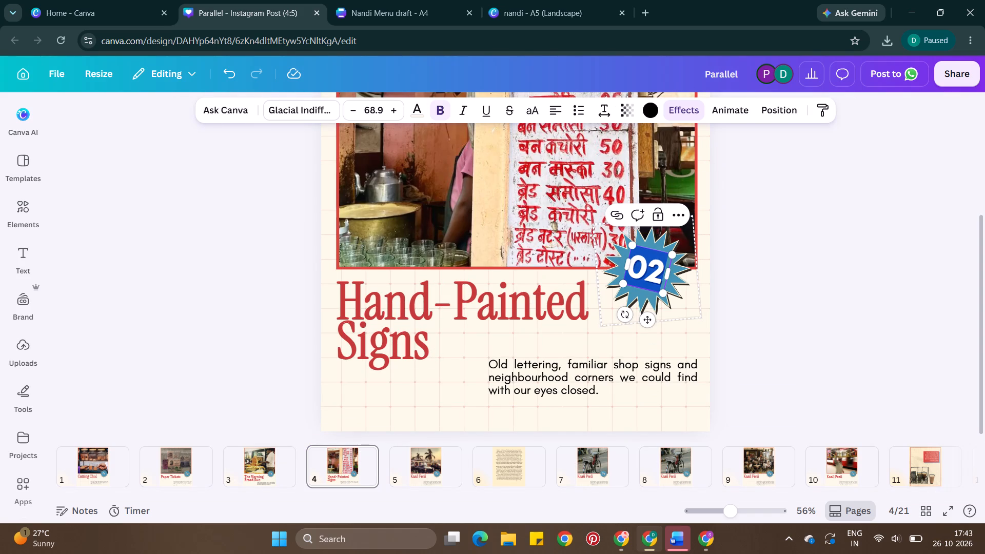
{"action": "type", "text": "04"}
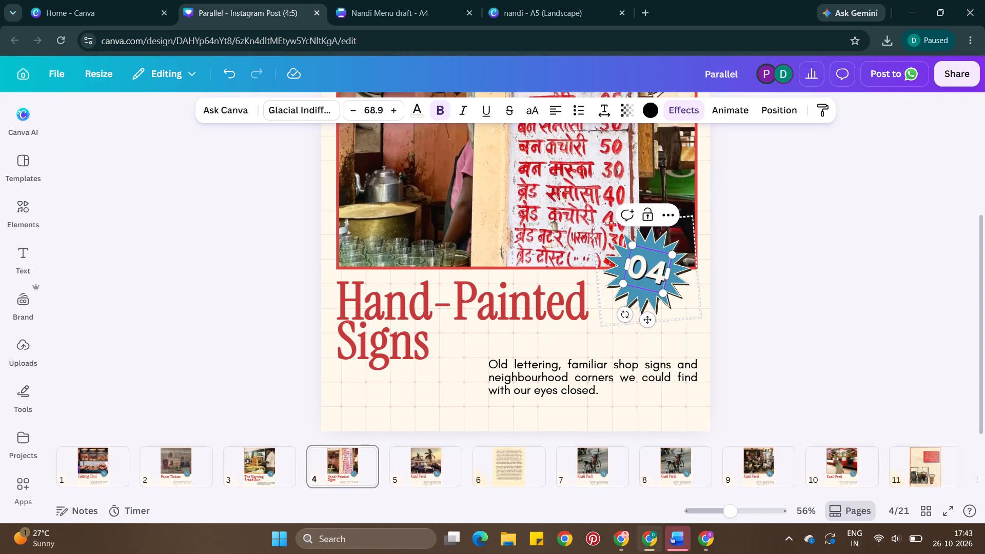
{"action": "left_click", "coordinate": [432, 464]}
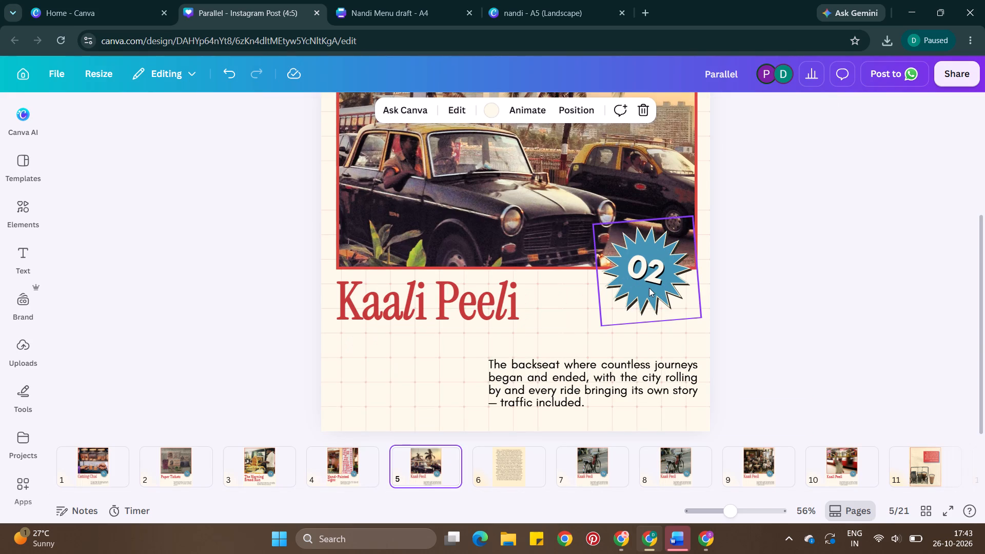
{"action": "double_click", "coordinate": [654, 265]}
{"action": "type", "text": "05"}
Set the starburst badge number on page 7, the first bicycle page, to 06.
{"action": "left_click", "coordinate": [587, 462]}
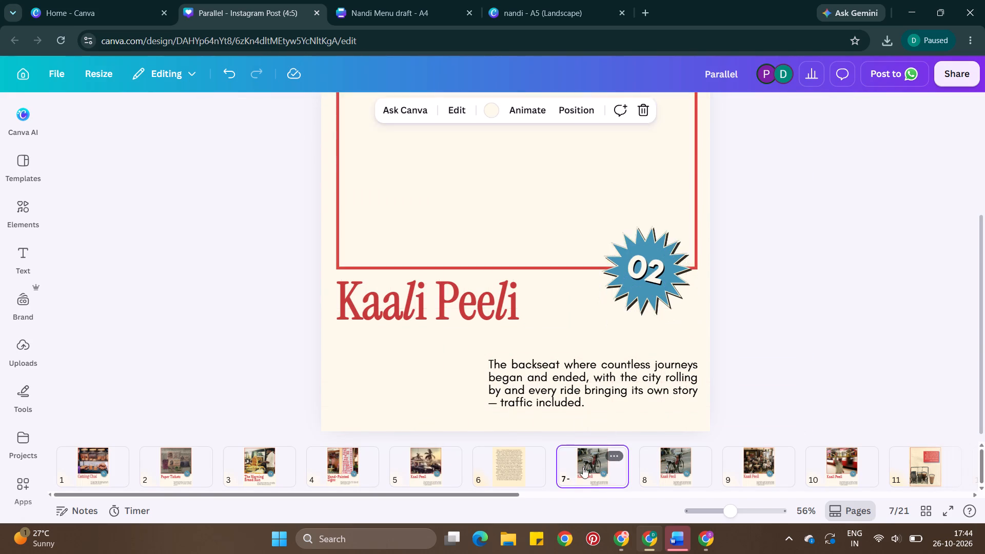
{"action": "left_click", "coordinate": [498, 465]}
{"action": "left_click", "coordinate": [587, 461]}
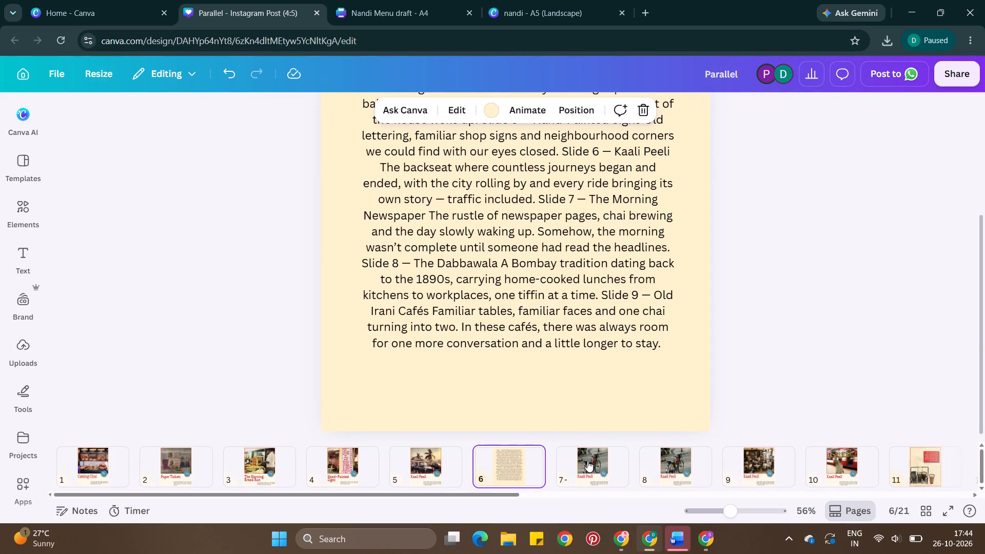
{"action": "triple_click", "coordinate": [645, 269]}
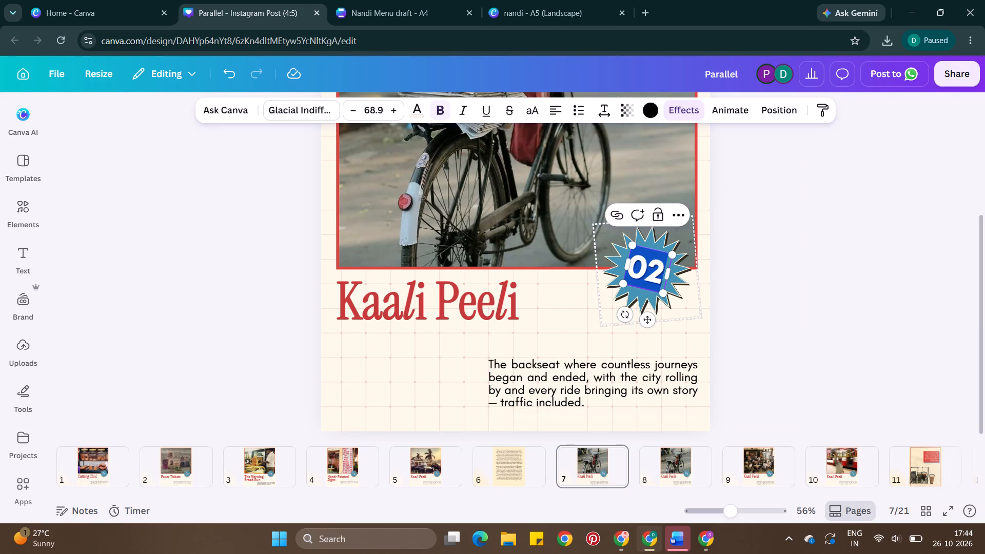
{"action": "key", "text": "0"}
{"action": "key", "text": "6"}
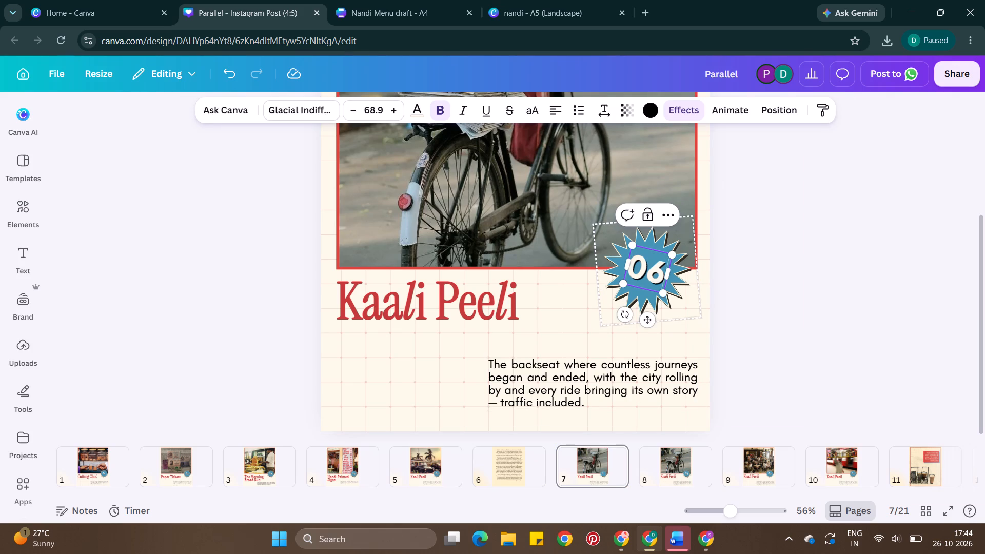
Delete the duplicate bicycle page at position 8, undoing any accidental shift of its badge.
{"action": "left_click", "coordinate": [667, 464]}
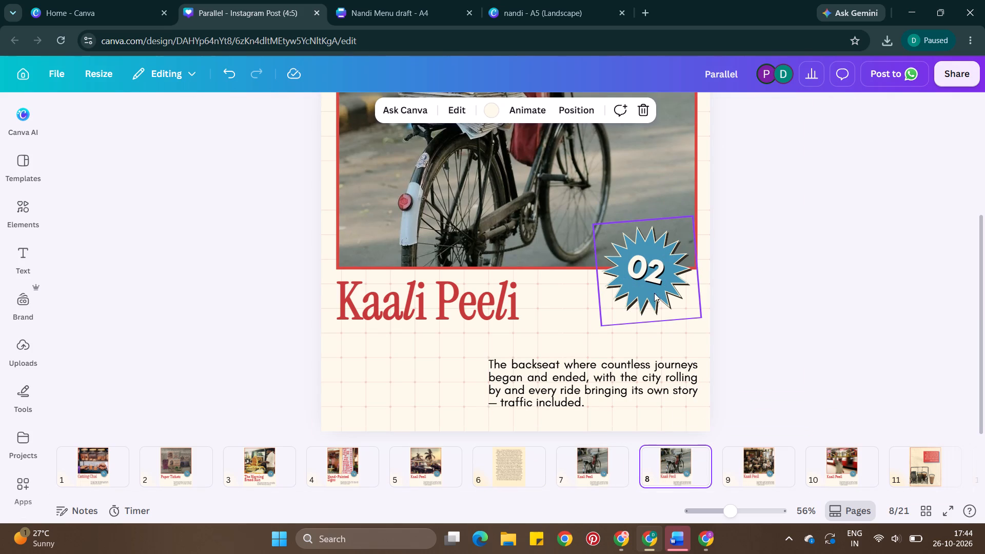
{"action": "left_click_drag", "start_coordinate": [652, 283], "coordinate": [651, 278]}
{"action": "key", "text": "ctrl+z"}
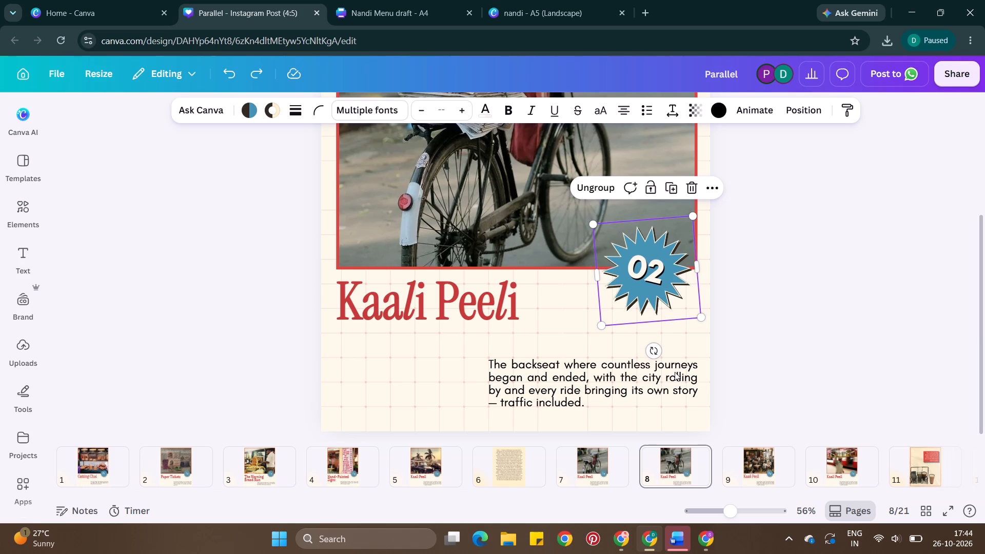
{"action": "left_click", "coordinate": [665, 473]}
{"action": "key", "text": "Delete"}
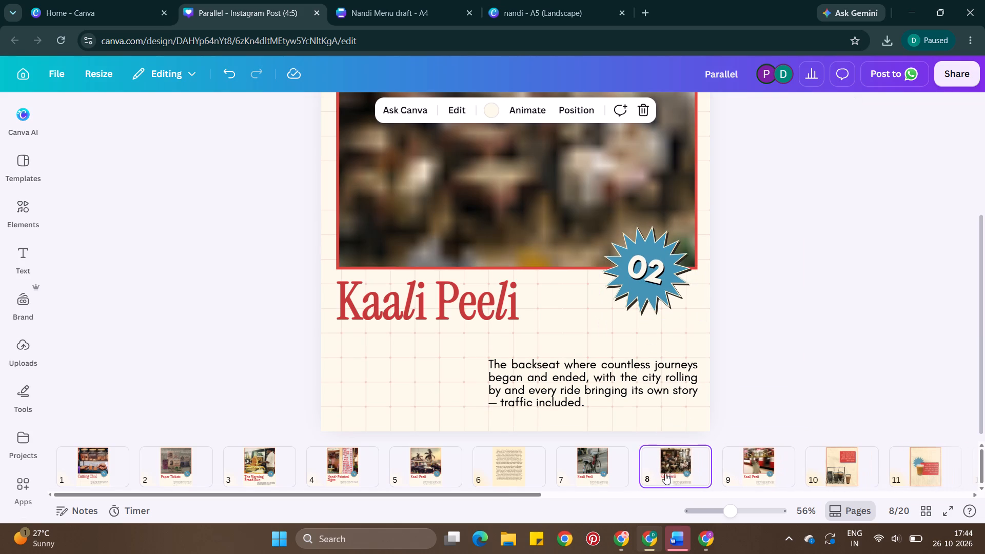
Renumber the starburst badges to 07 on the café page and 08 on the page with the man before the red train.
{"action": "left_click", "coordinate": [590, 459]}
{"action": "left_click", "coordinate": [694, 468]}
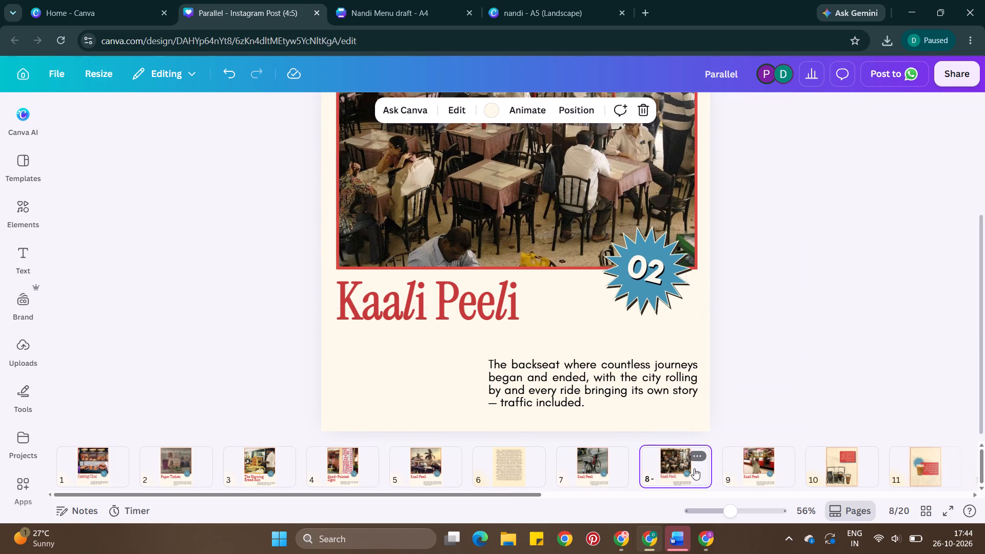
{"action": "triple_click", "coordinate": [650, 273]}
{"action": "type", "text": "07"}
{"action": "left_click", "coordinate": [774, 463]}
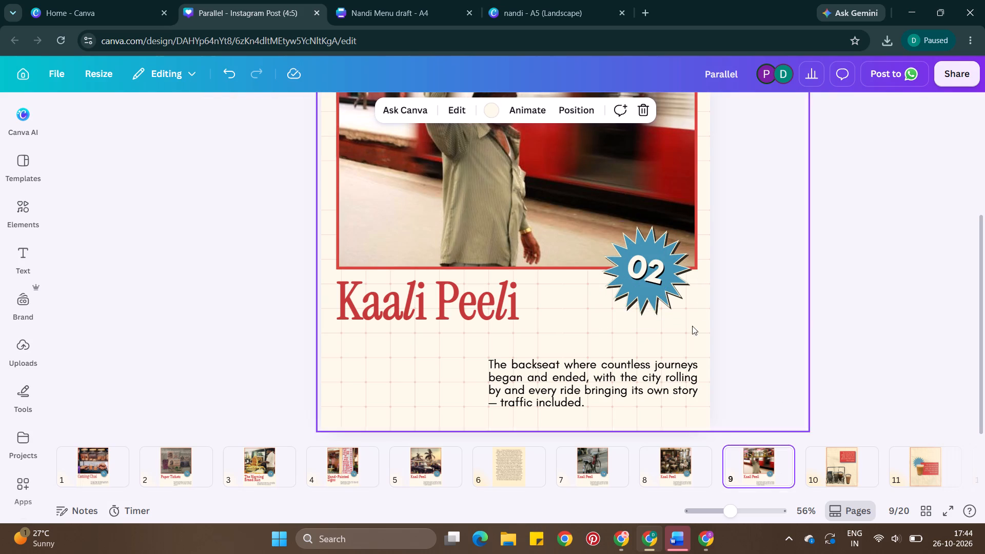
{"action": "double_click", "coordinate": [648, 284]}
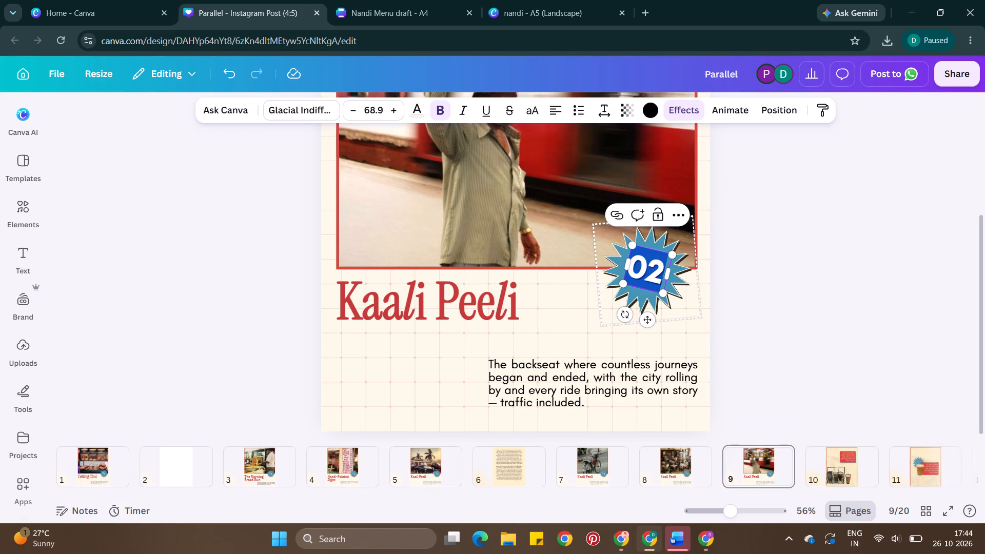
{"action": "type", "text": "08"}
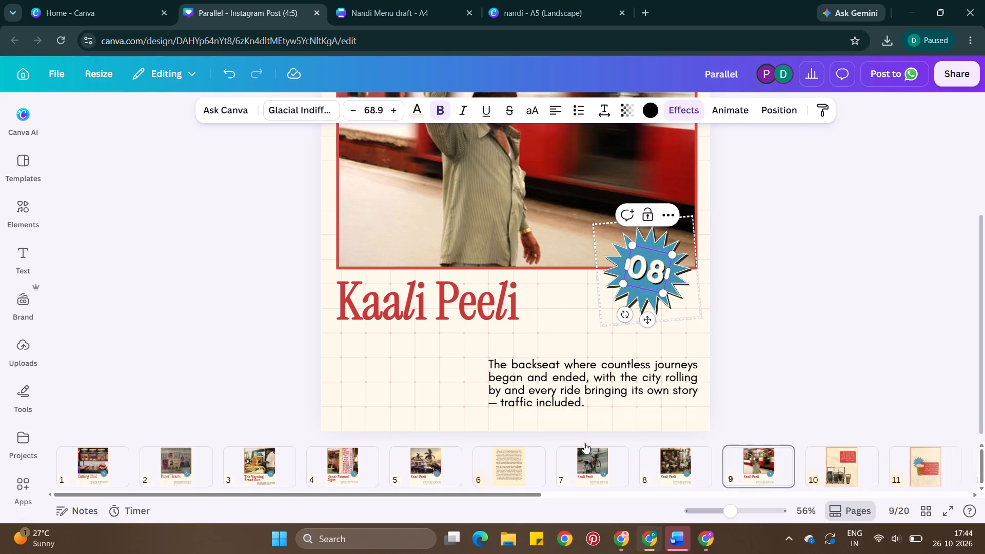
Replace the bicycle page's paragraph with the script's Slide 7 title and caption, from "The Morning Newspaper" to "read the headlines.".
{"action": "left_click", "coordinate": [520, 459]}
{"action": "scroll", "coordinate": [477, 290], "scroll_direction": "up", "scroll_amount": 1}
{"action": "double_click", "coordinate": [477, 290]}
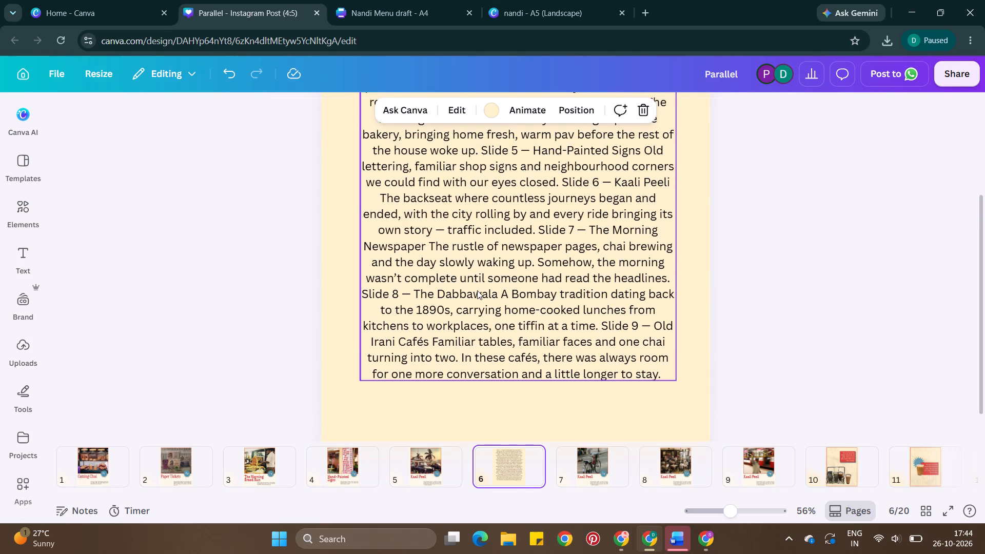
{"action": "scroll", "coordinate": [477, 290], "scroll_direction": "down", "scroll_amount": 2}
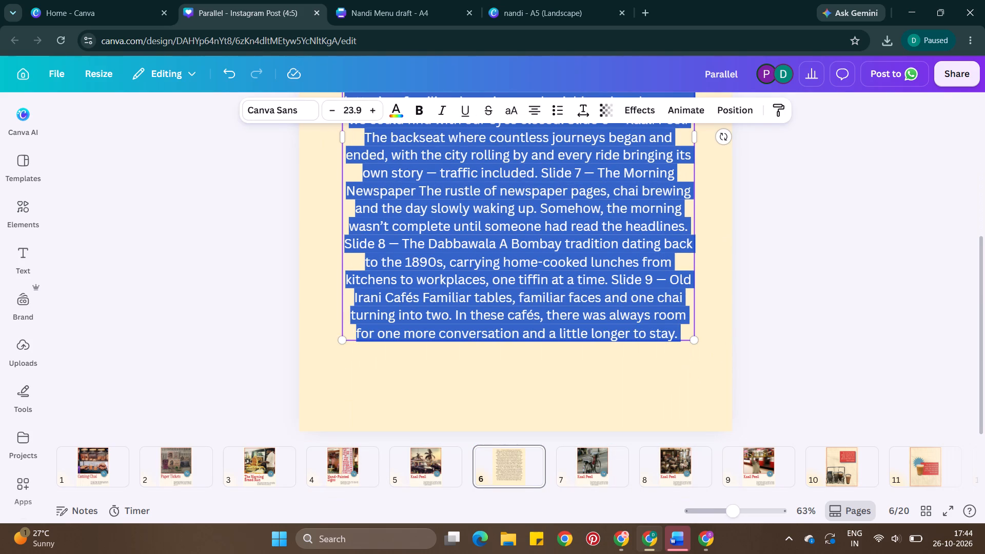
{"action": "left_click", "coordinate": [610, 166]}
{"action": "left_click_drag", "start_coordinate": [600, 173], "coordinate": [534, 205]}
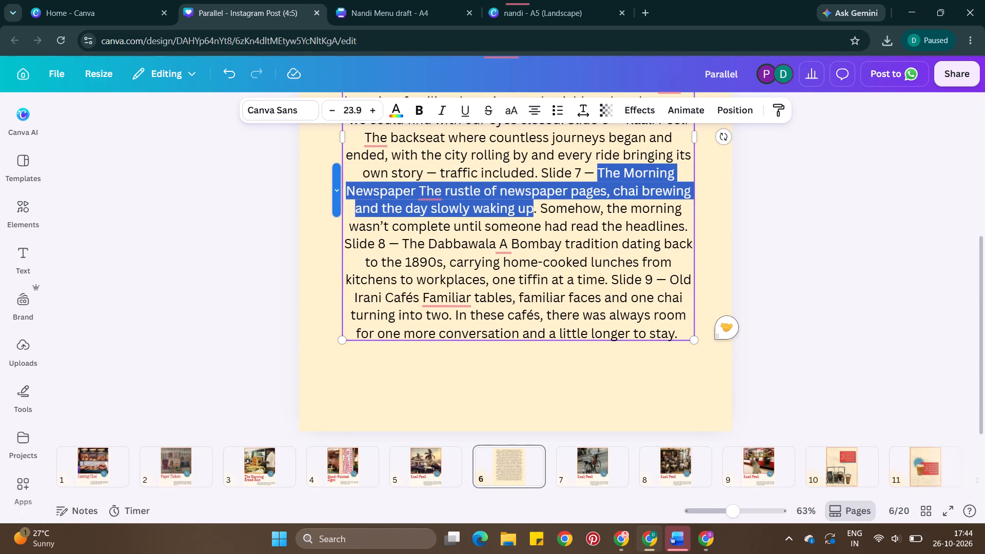
{"action": "left_click_drag", "start_coordinate": [534, 205], "coordinate": [691, 227]}
{"action": "key", "text": "ctrl+c"}
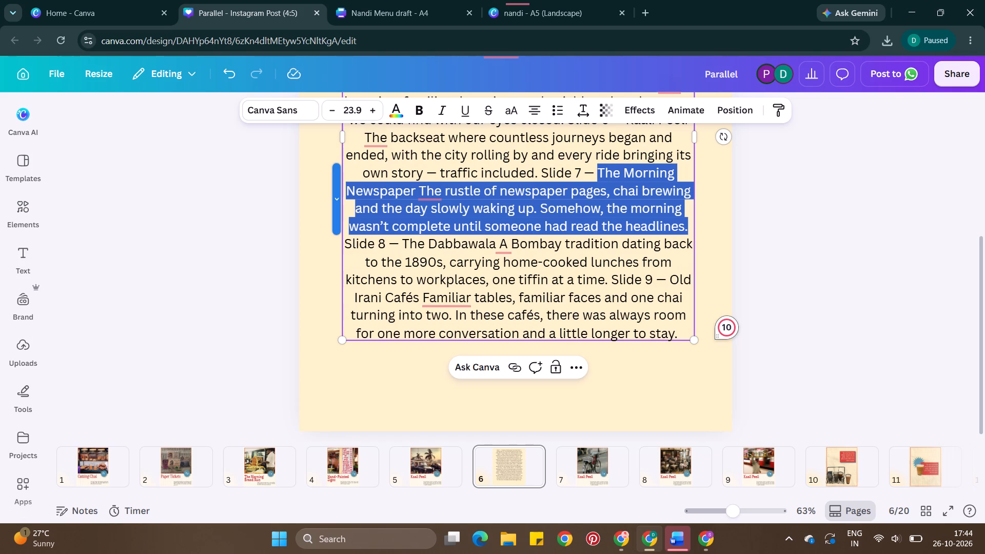
{"action": "left_click", "coordinate": [598, 456]}
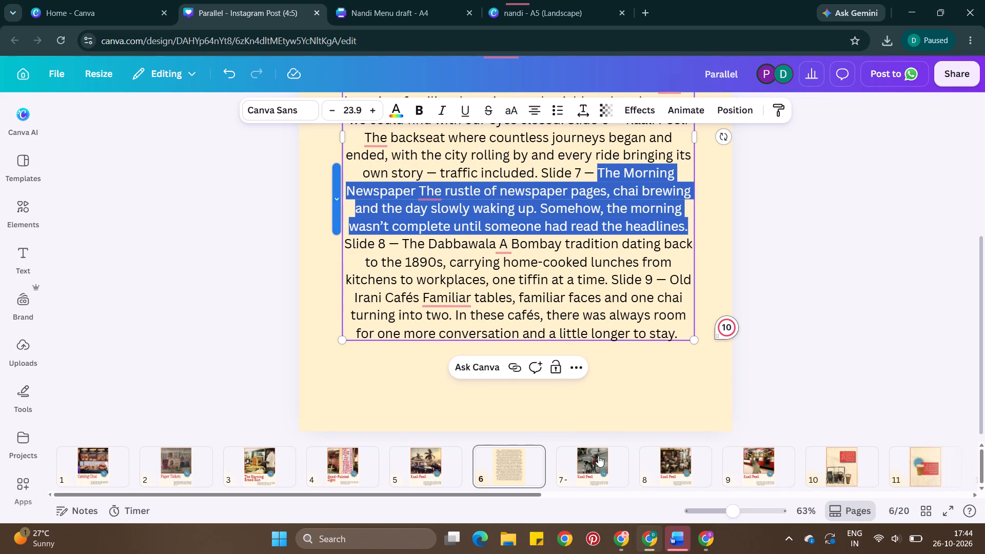
{"action": "triple_click", "coordinate": [521, 367]}
{"action": "key", "text": "ctrl+v"}
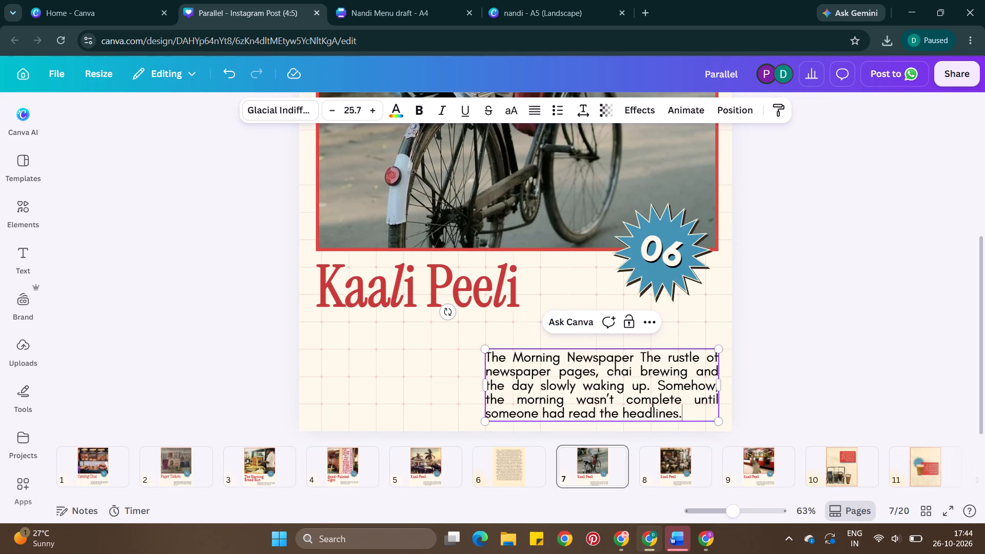
Move "The Morning Newspaper" out of the bicycle page's paragraph and use it to replace the "Kaali Peeli" title.
{"action": "left_click_drag", "start_coordinate": [639, 356], "coordinate": [507, 350]}
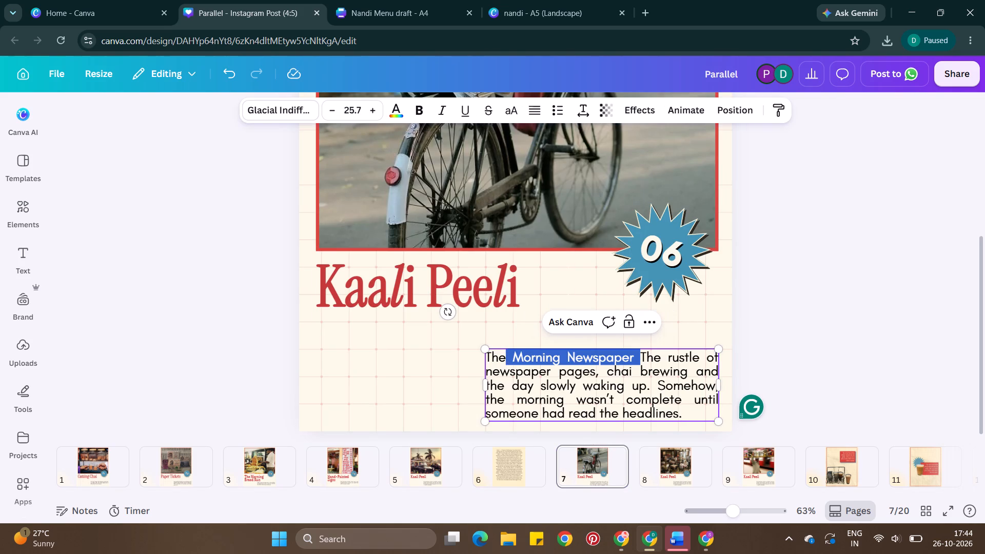
{"action": "left_click_drag", "start_coordinate": [507, 350], "coordinate": [482, 356]}
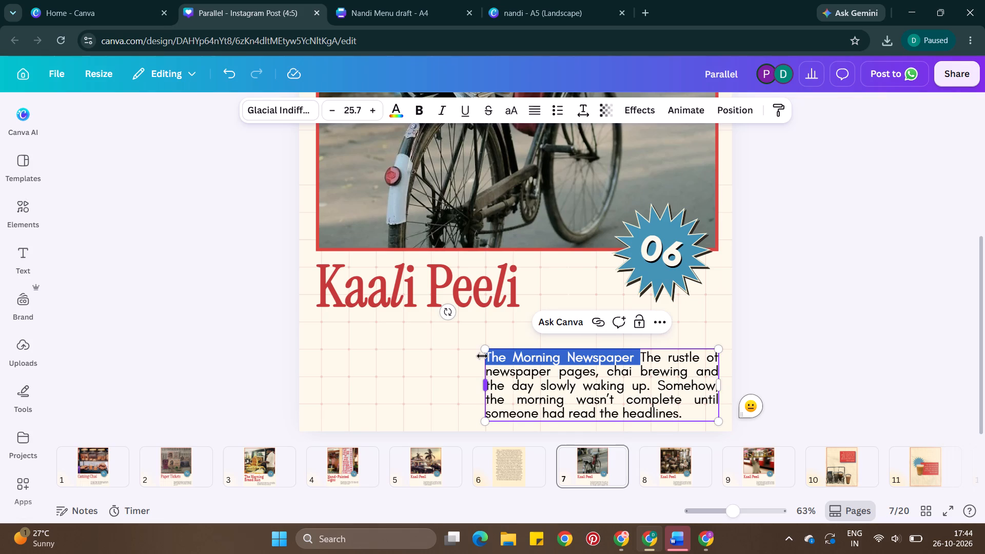
{"action": "key", "text": "ctrl+c"}
{"action": "key", "text": "BackSpace"}
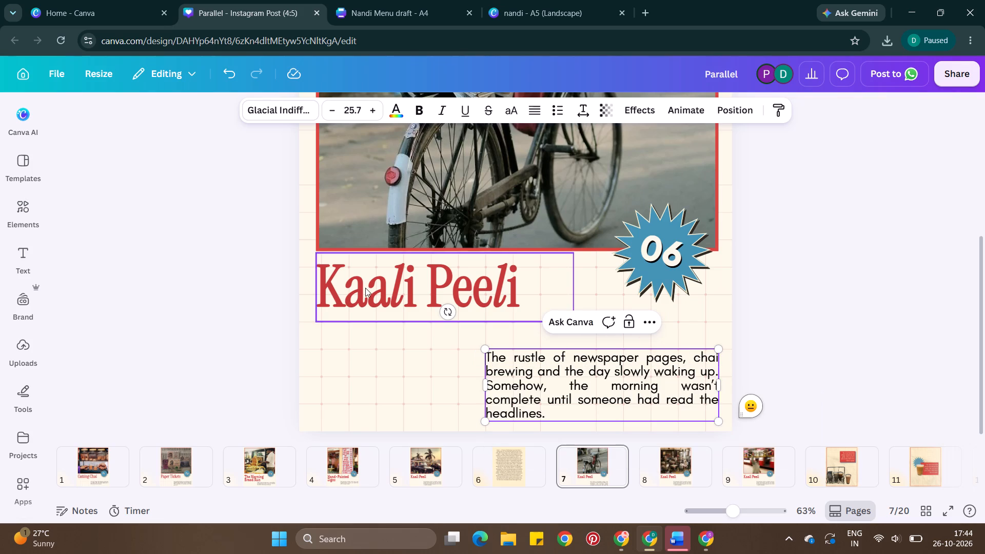
{"action": "double_click", "coordinate": [365, 288]}
{"action": "key", "text": "ctrl+v"}
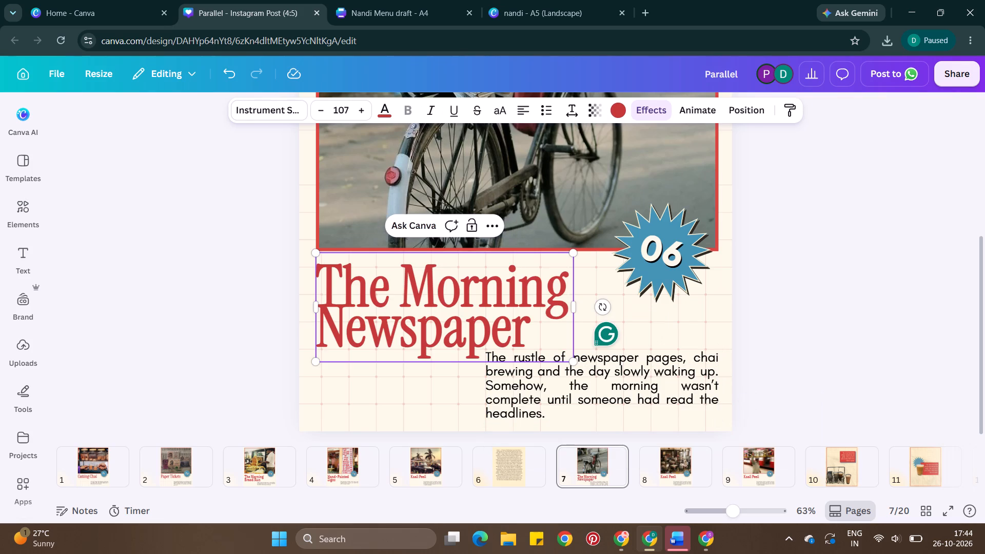
Set the line spacing of the bicycle page's title to 0.77.
{"action": "left_click", "coordinate": [576, 105]}
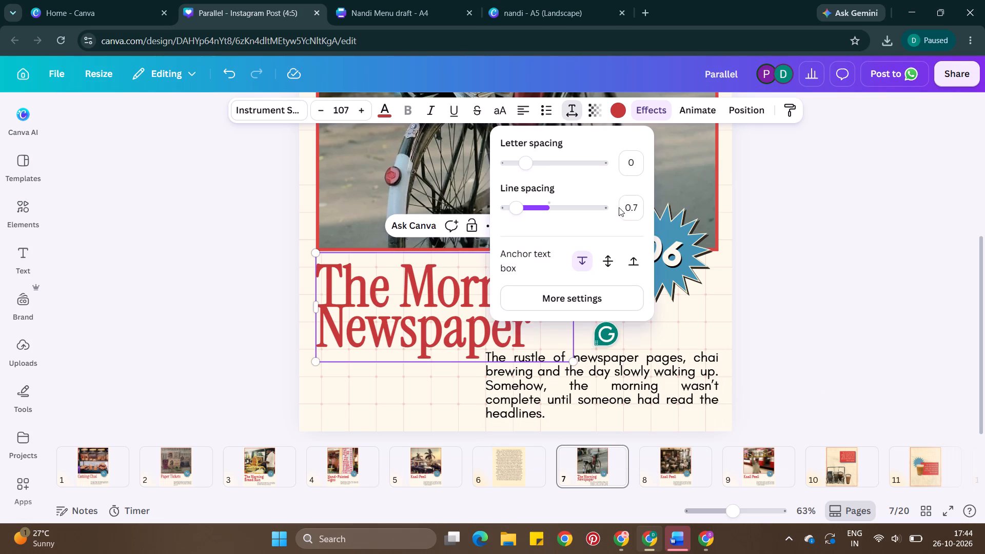
{"action": "left_click", "coordinate": [627, 210]}
{"action": "type", "text": "077"}
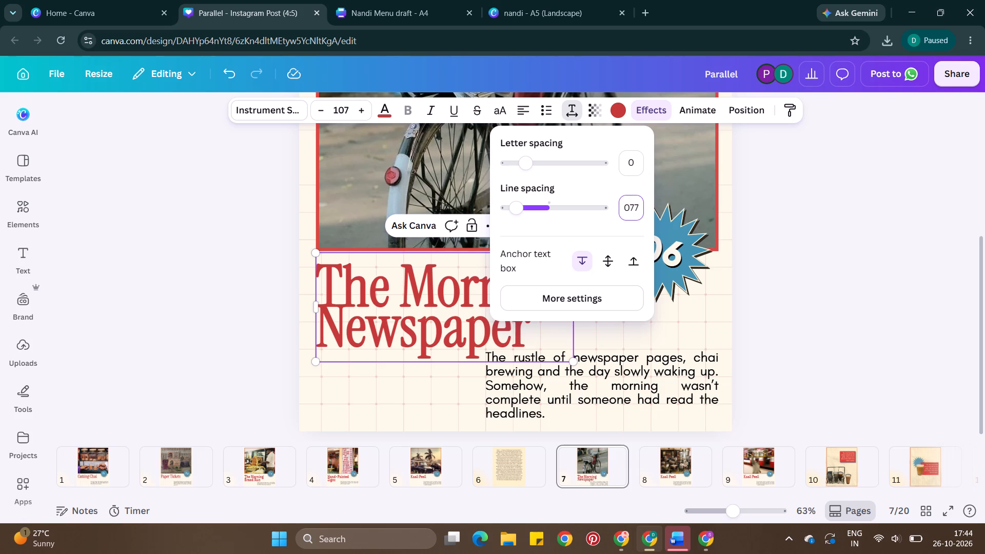
{"action": "key", "text": "BackSpace"}
{"action": "key", "text": "BackSpace"}
{"action": "type", "text": ".77"}
{"action": "key", "text": "Return"}
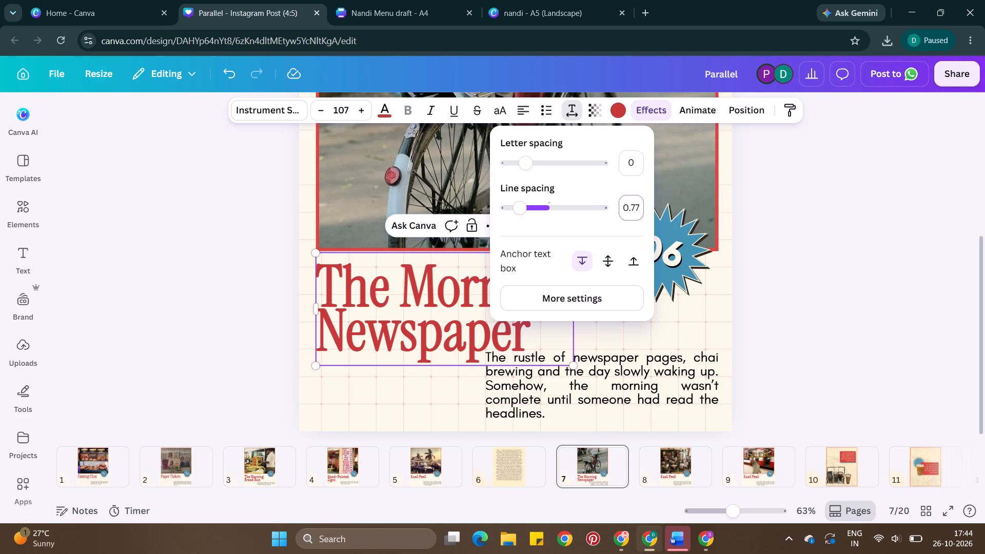
{"action": "left_click", "coordinate": [448, 288]}
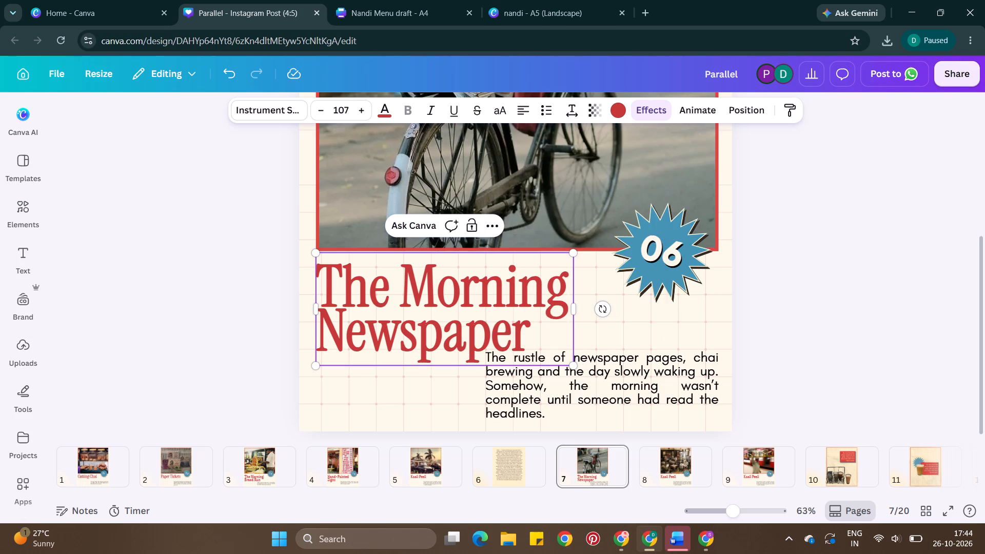
Italicise the letter "i" in "Morning" in the bicycle page's title.
{"action": "left_click_drag", "start_coordinate": [524, 291], "coordinate": [509, 291]}
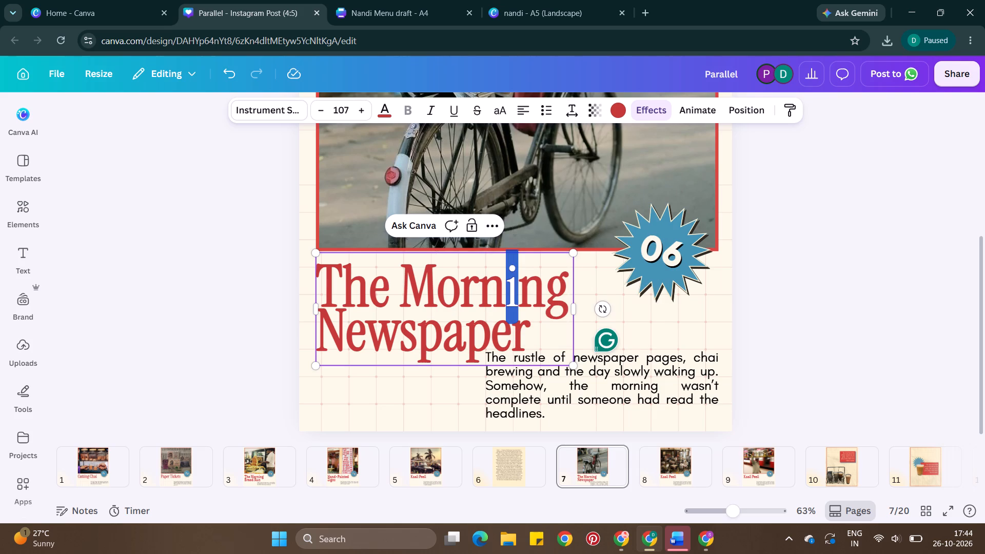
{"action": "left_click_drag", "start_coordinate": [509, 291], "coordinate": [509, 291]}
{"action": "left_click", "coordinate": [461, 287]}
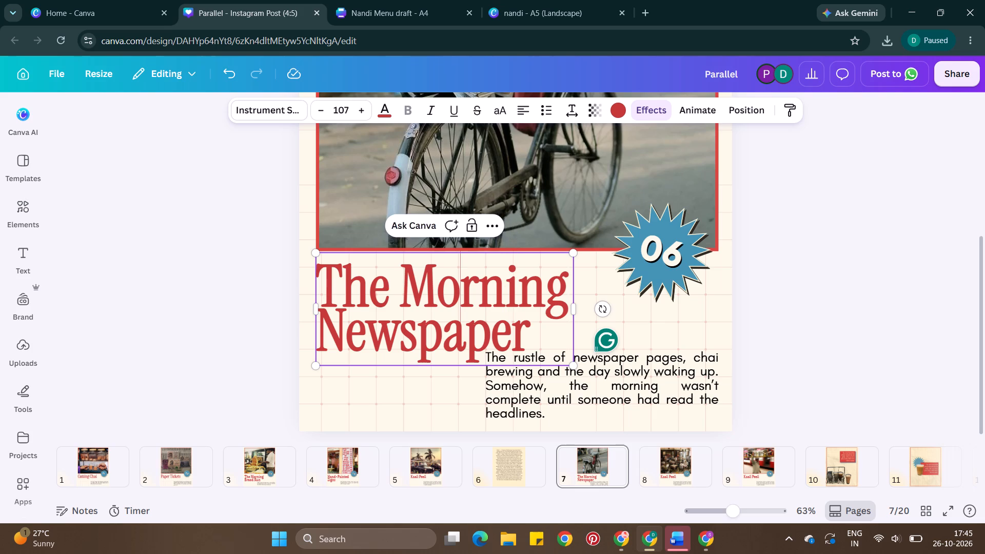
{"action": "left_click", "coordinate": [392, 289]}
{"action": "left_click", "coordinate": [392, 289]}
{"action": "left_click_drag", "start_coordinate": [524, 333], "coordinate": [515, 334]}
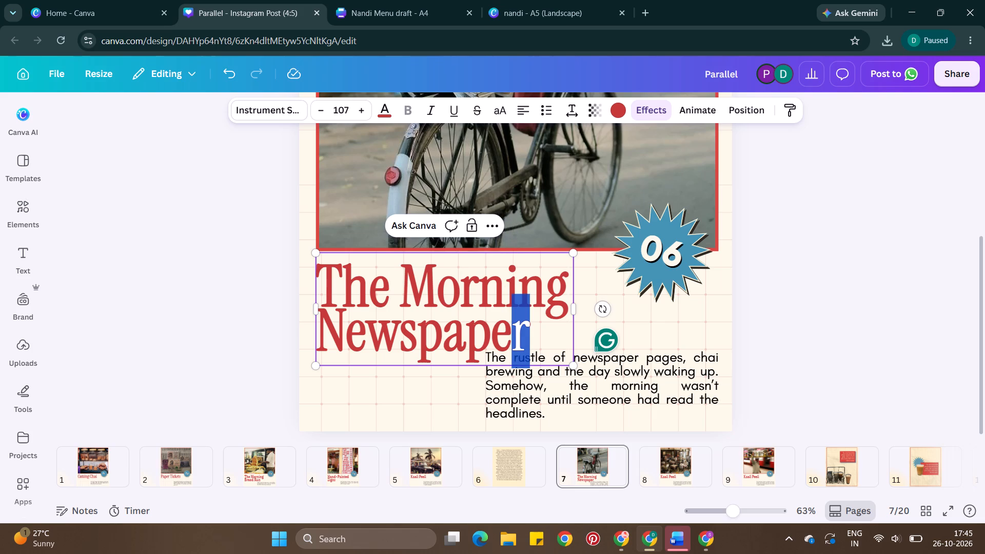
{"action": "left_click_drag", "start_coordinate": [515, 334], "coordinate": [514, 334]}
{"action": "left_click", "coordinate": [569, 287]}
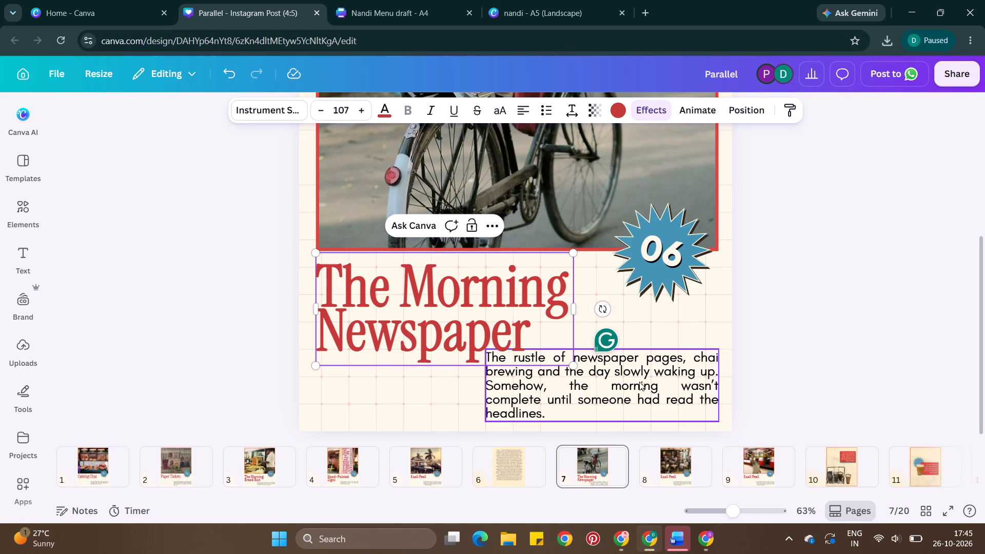
Nudge the bicycle page's caption paragraph slightly down, keeping it aligned with the photo's right edge.
{"action": "left_click", "coordinate": [639, 382]}
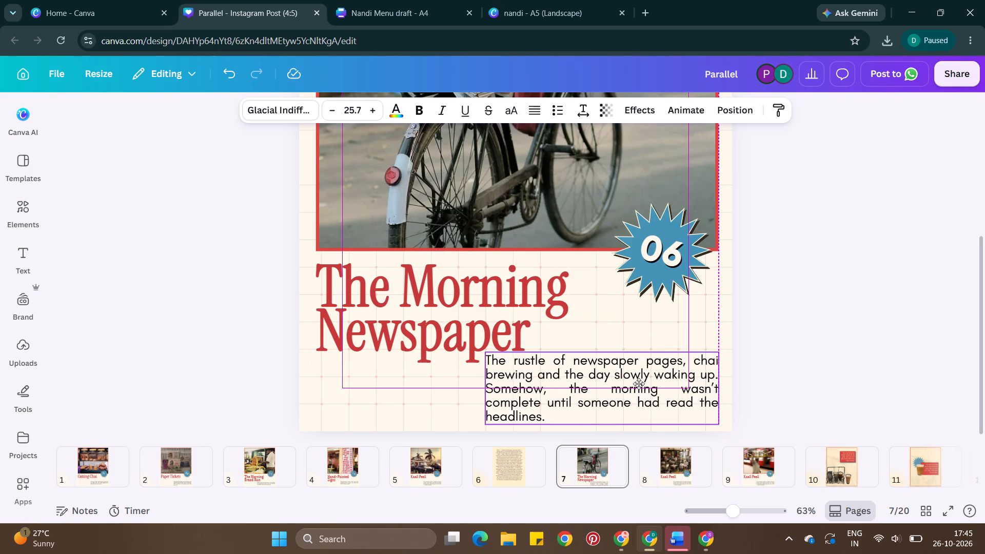
Italicise only the letter "i" in "Morning" in the bicycle page's title.
{"action": "left_click", "coordinate": [571, 294]}
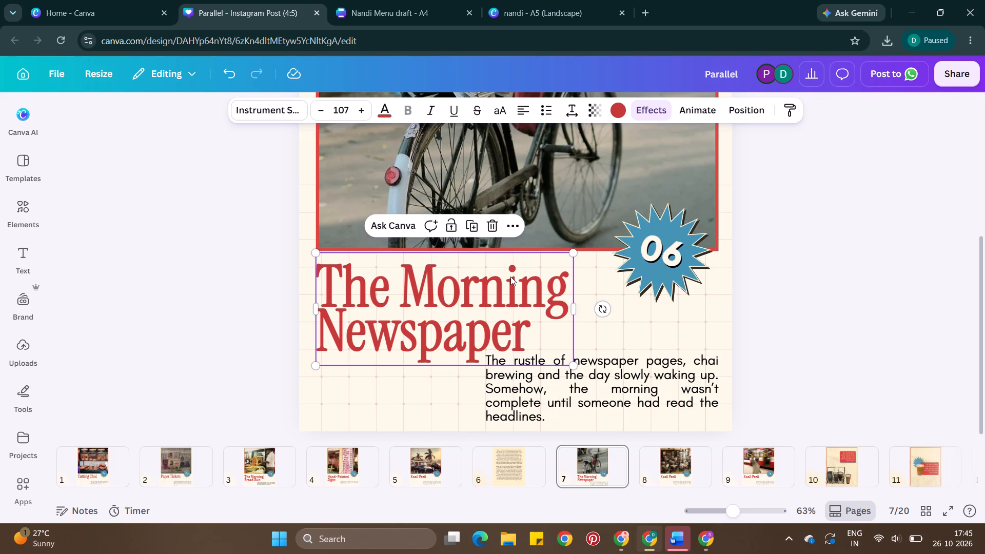
{"action": "double_click", "coordinate": [510, 276]}
{"action": "left_click", "coordinate": [517, 276]}
{"action": "left_click_drag", "start_coordinate": [517, 276], "coordinate": [507, 277]}
{"action": "left_click", "coordinate": [507, 277]}
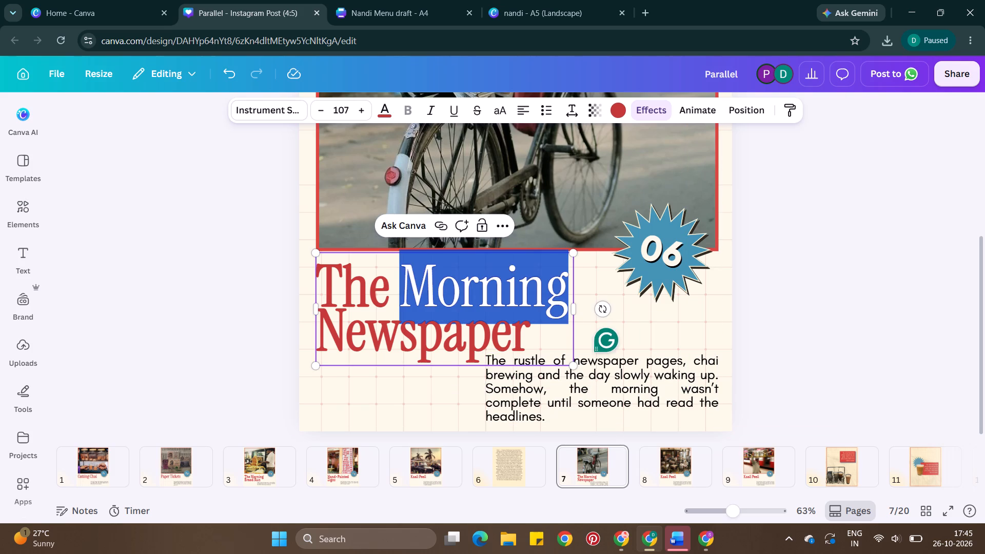
{"action": "left_click_drag", "start_coordinate": [516, 281], "coordinate": [510, 281]}
{"action": "key", "text": "ctrl+i"}
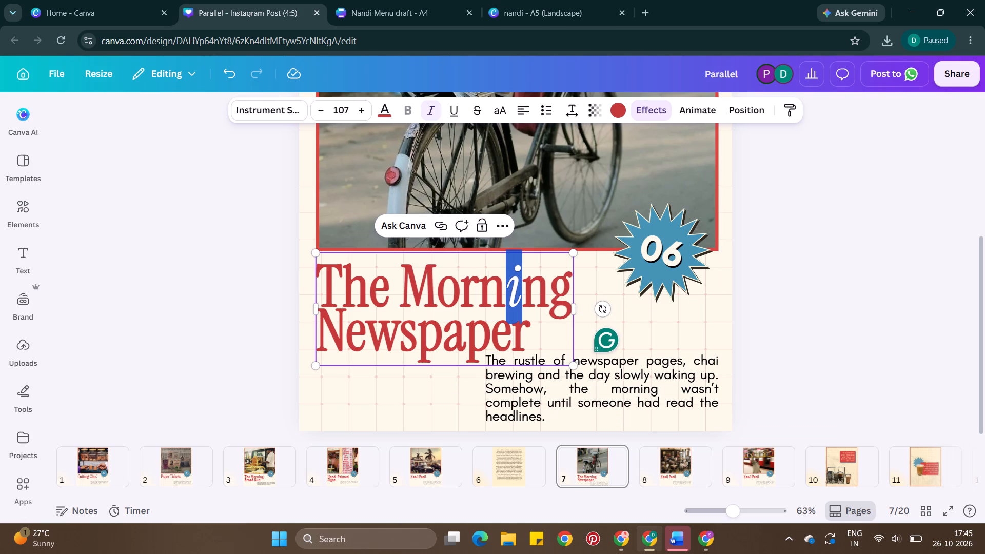
{"action": "left_click", "coordinate": [713, 265]}
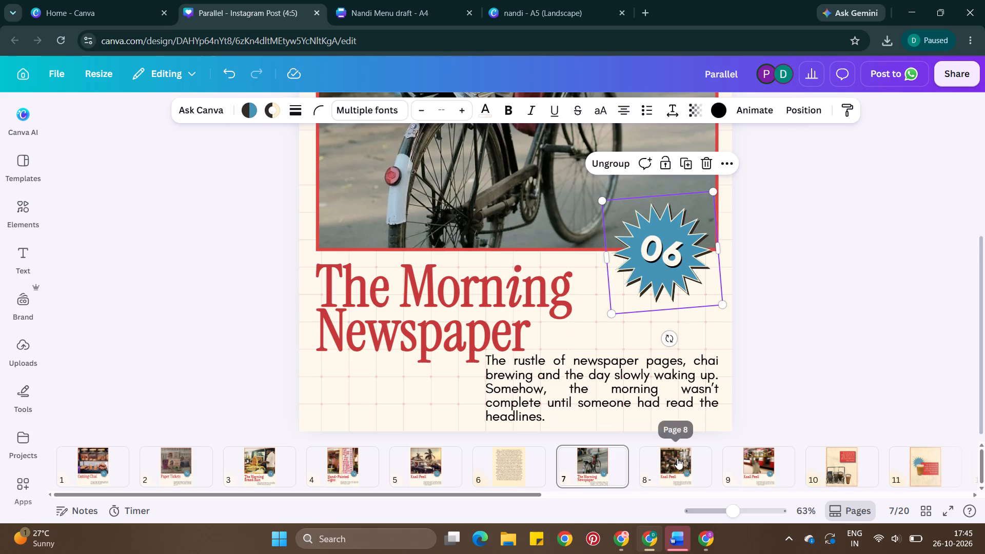
Reorder the pages so the slide script page comes directly after the bicycle page, as page 7.
{"action": "left_click", "coordinate": [677, 458]}
{"action": "left_click_drag", "start_coordinate": [518, 460], "coordinate": [596, 472]}
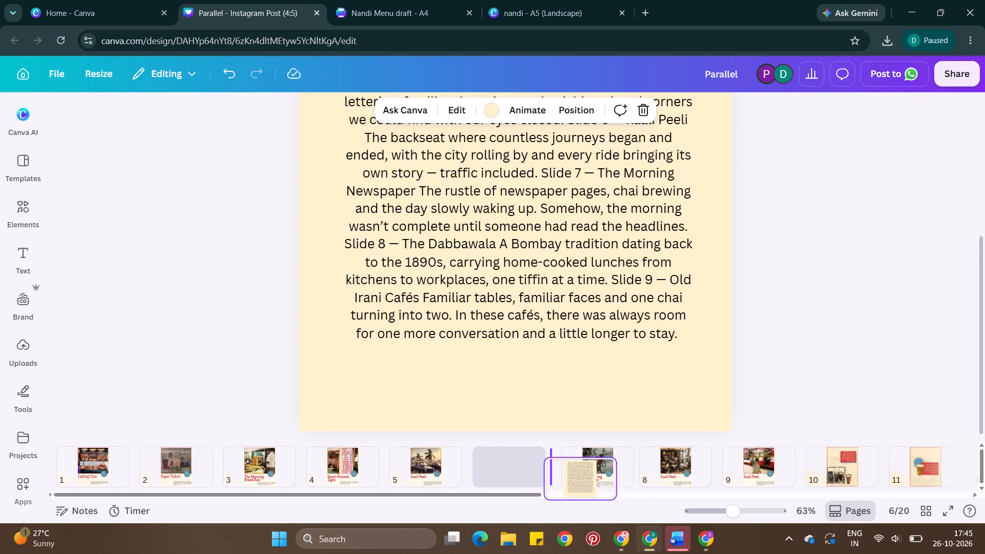
{"action": "left_click_drag", "start_coordinate": [596, 472], "coordinate": [626, 468]}
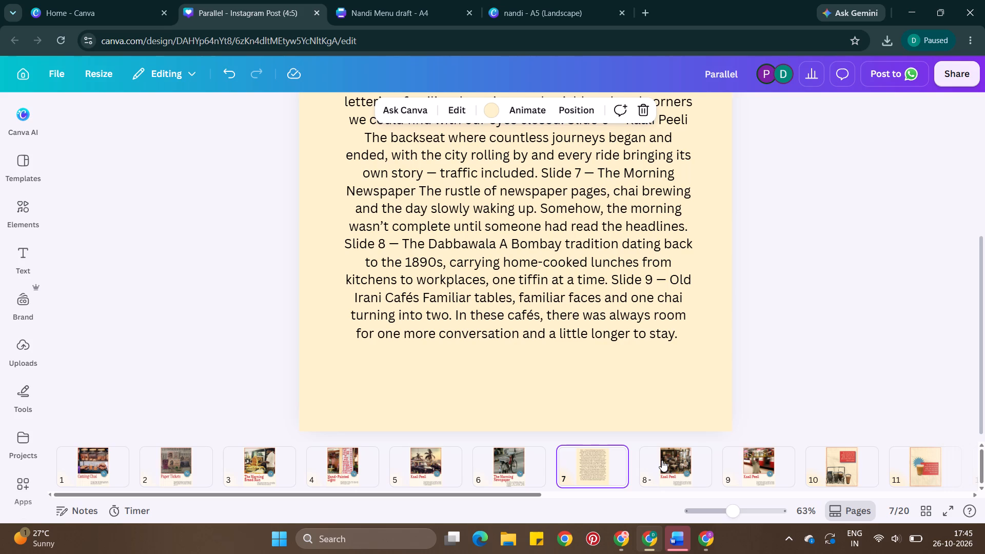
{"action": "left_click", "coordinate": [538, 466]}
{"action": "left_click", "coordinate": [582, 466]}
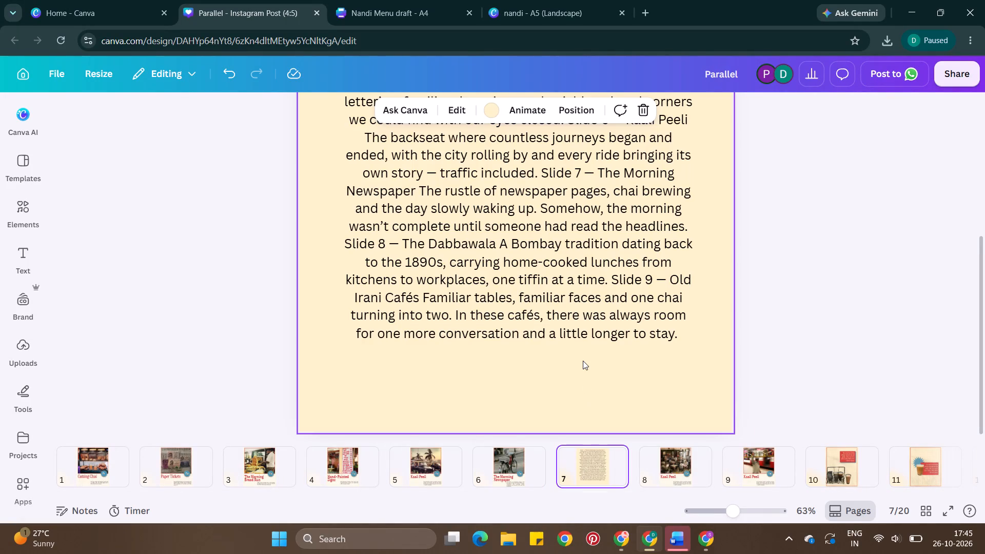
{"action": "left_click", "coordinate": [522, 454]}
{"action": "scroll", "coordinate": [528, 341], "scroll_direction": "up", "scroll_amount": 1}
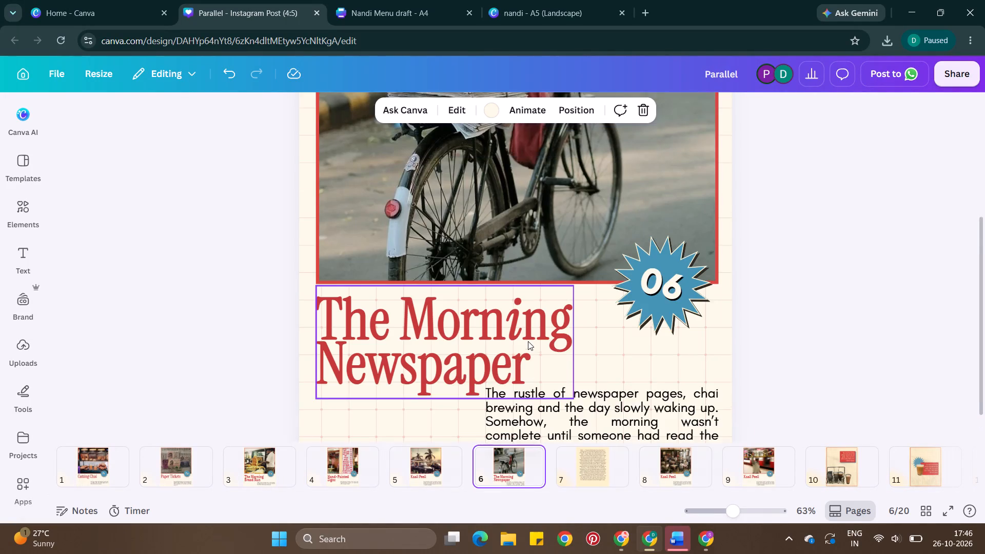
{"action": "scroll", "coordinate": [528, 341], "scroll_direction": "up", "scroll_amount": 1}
Replace the café page's paragraph with the script's Slide 8 title and caption, from "The Dabbawala" to "one tiffin at a time.".
{"action": "left_click", "coordinate": [581, 454]}
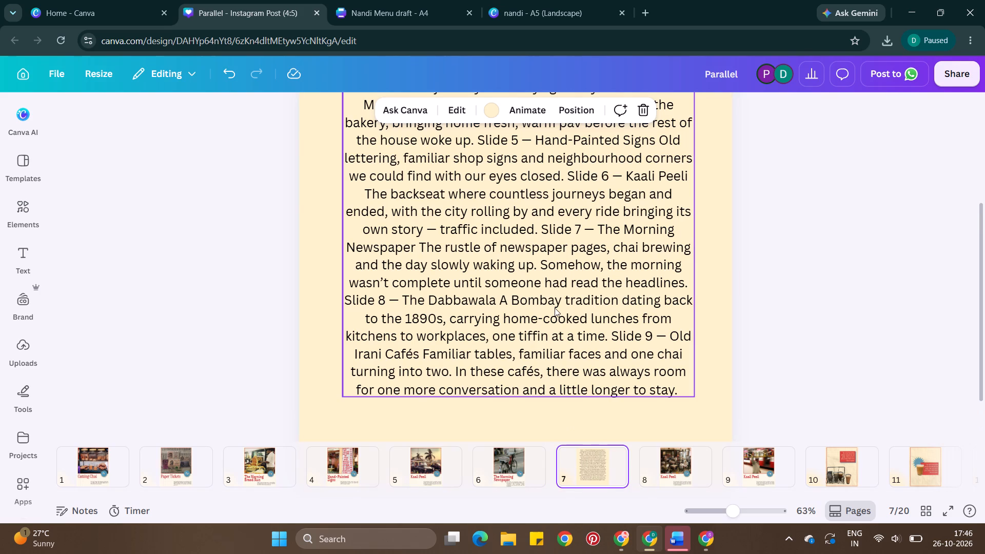
{"action": "double_click", "coordinate": [555, 308]}
{"action": "scroll", "coordinate": [555, 308], "scroll_direction": "down", "scroll_amount": 2}
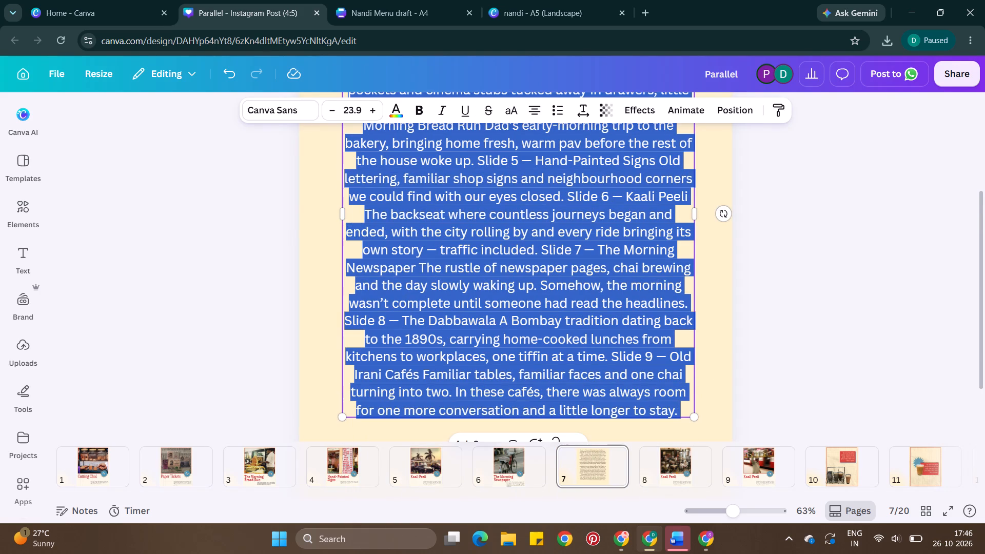
{"action": "left_click", "coordinate": [640, 265]}
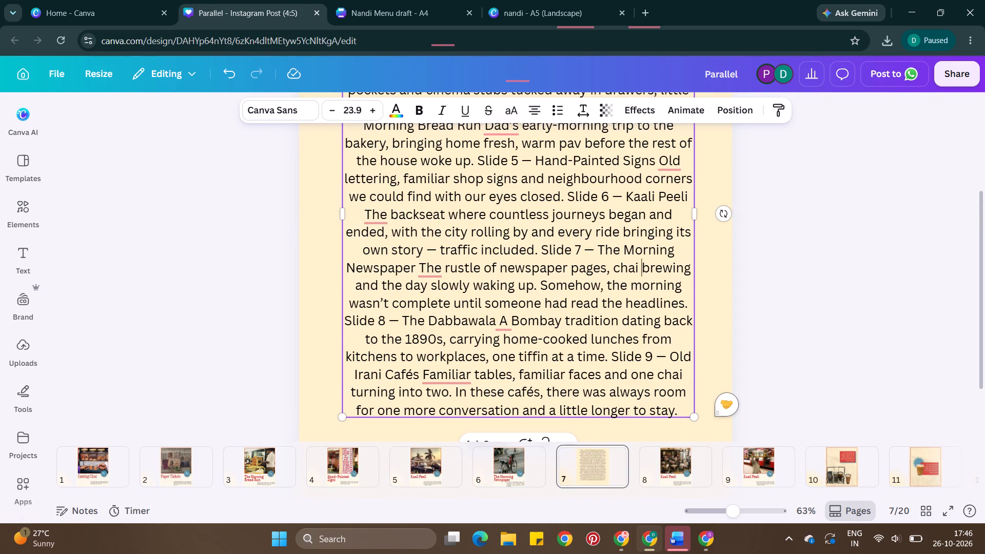
{"action": "left_click_drag", "start_coordinate": [402, 320], "coordinate": [605, 348]}
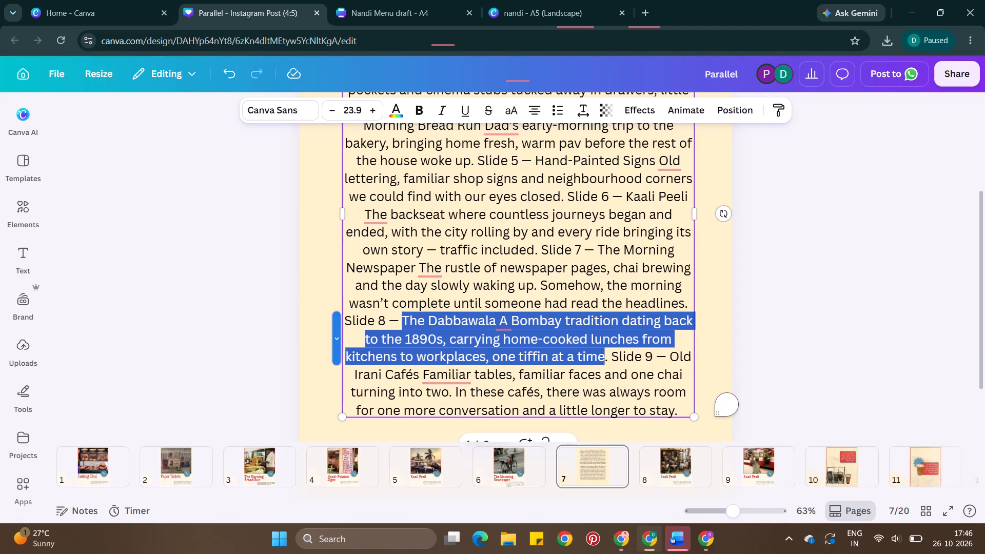
{"action": "left_click_drag", "start_coordinate": [605, 348], "coordinate": [609, 351]}
{"action": "key", "text": "ctrl+c"}
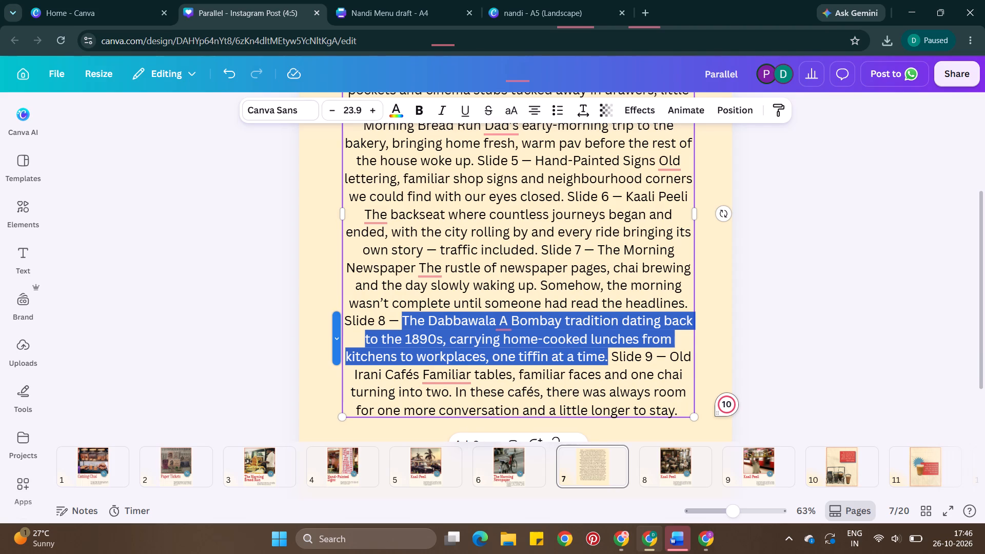
{"action": "left_click", "coordinate": [678, 471]}
{"action": "scroll", "coordinate": [505, 371], "scroll_direction": "down", "scroll_amount": 1}
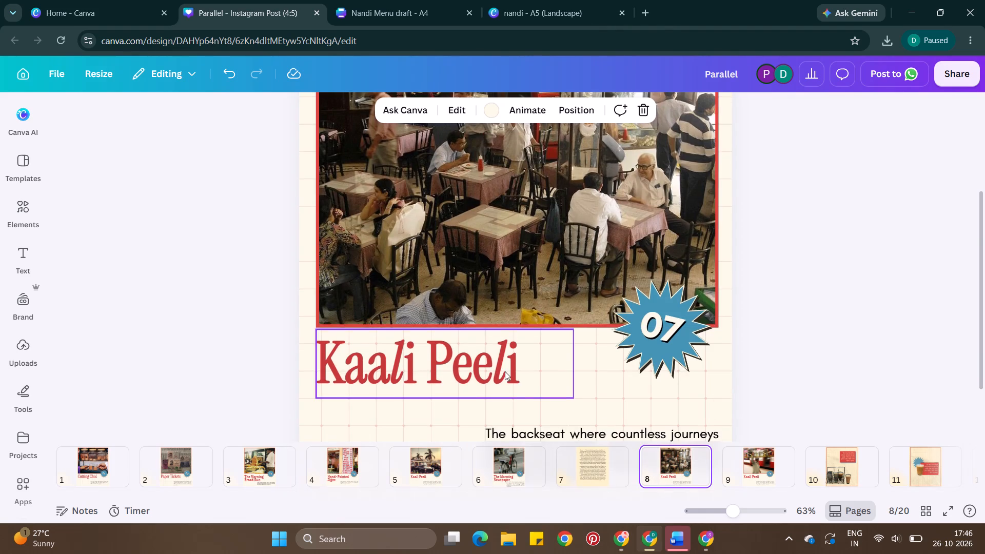
{"action": "scroll", "coordinate": [505, 371], "scroll_direction": "down", "scroll_amount": 1}
{"action": "triple_click", "coordinate": [521, 355]}
{"action": "key", "text": "ctrl+v"}
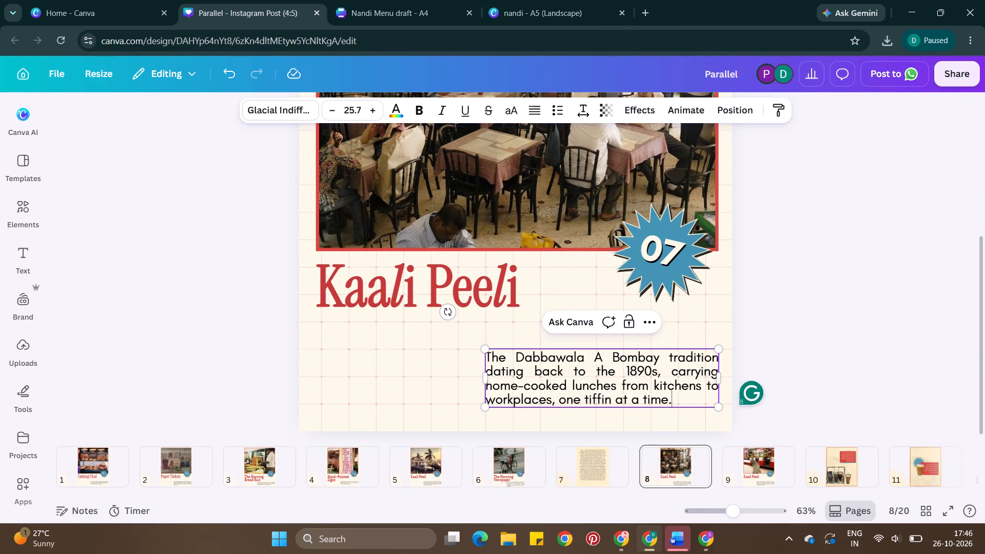
Move "The Dabbawala" out of the café page's paragraph and use it to replace the "Kaali Peeli" title.
{"action": "left_click", "coordinate": [591, 358]}
{"action": "left_click_drag", "start_coordinate": [591, 358], "coordinate": [484, 358]}
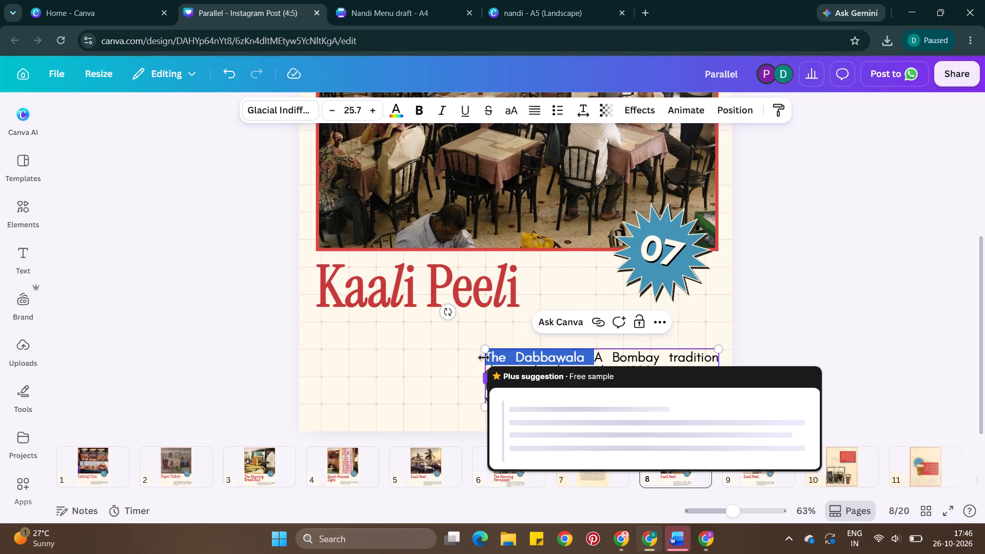
{"action": "key", "text": "ctrl+c"}
{"action": "key", "text": "BackSpace"}
{"action": "triple_click", "coordinate": [438, 272]}
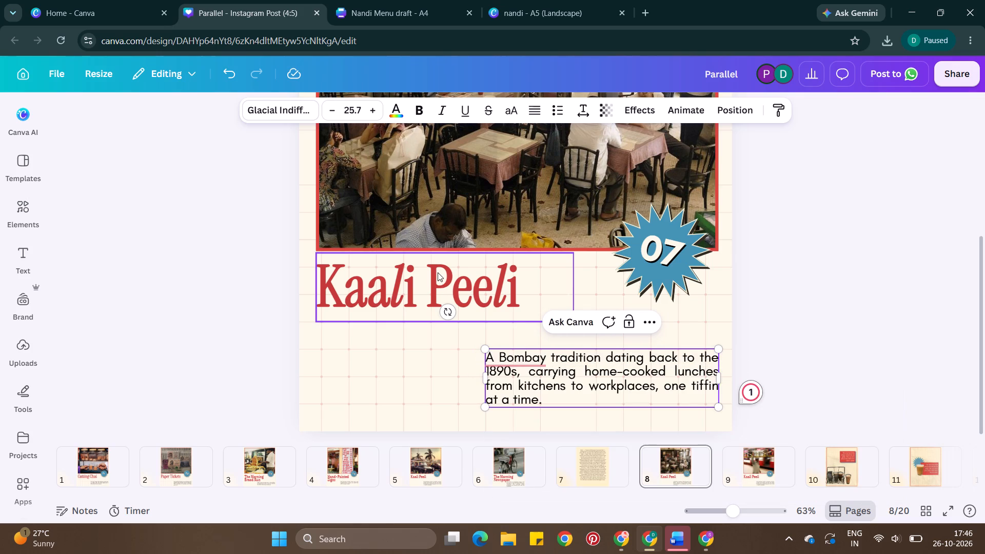
{"action": "key", "text": "ctrl+v"}
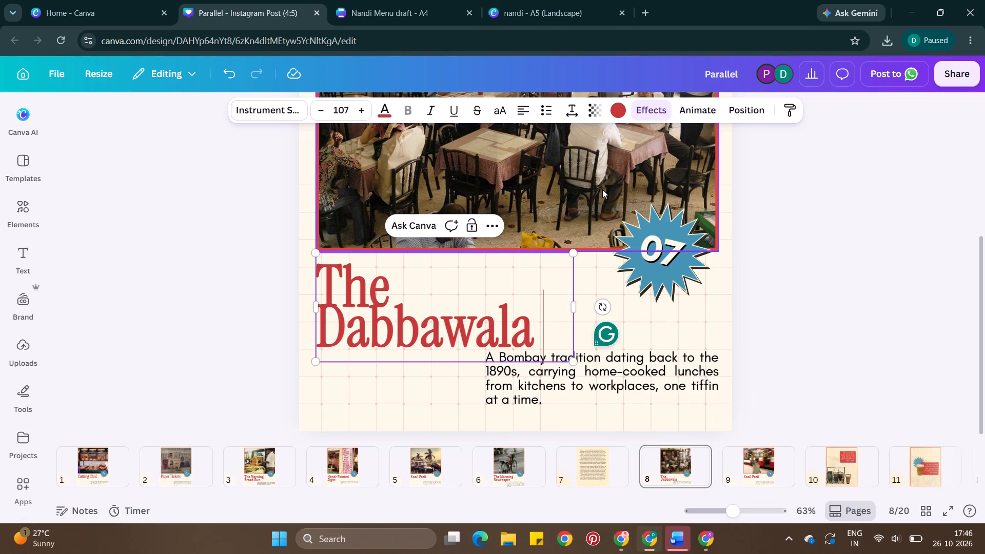
Set the line spacing of the café page's title to 0.77.
{"action": "left_click", "coordinate": [566, 116]}
{"action": "left_click", "coordinate": [637, 219]}
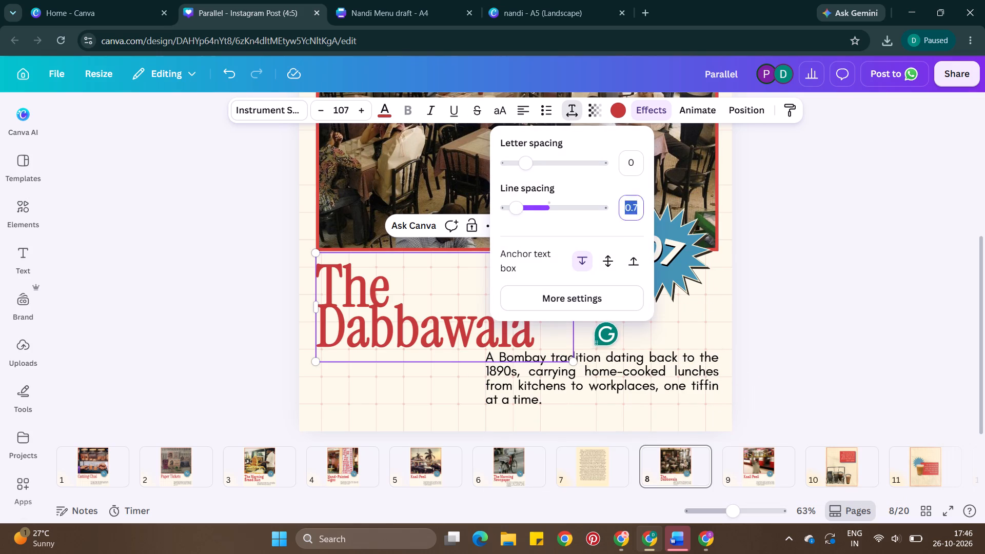
{"action": "type", "text": "077"}
{"action": "key", "text": "BackSpace"}
{"action": "key", "text": "BackSpace"}
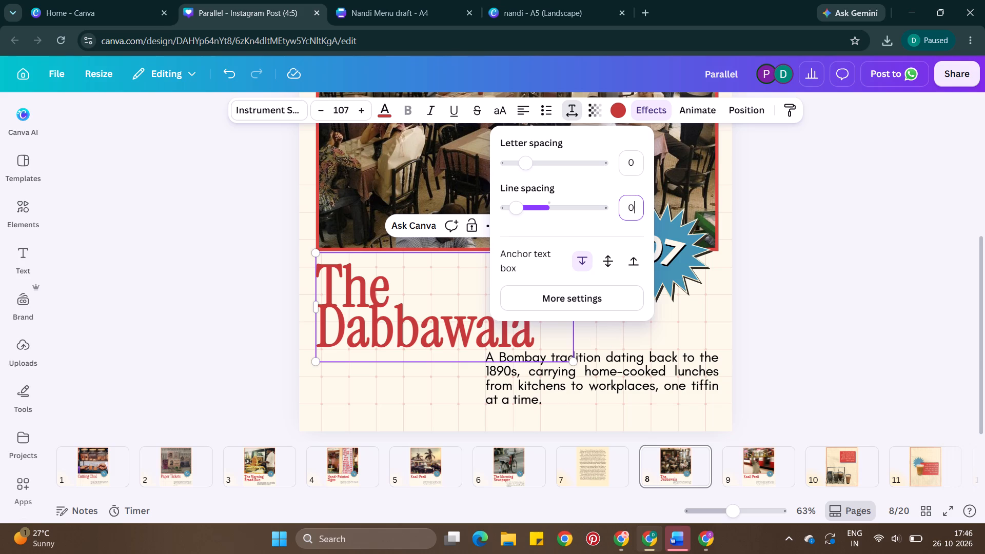
{"action": "type", "text": ".7"}
{"action": "key", "text": "7"}
{"action": "key", "text": "Return"}
{"action": "left_click", "coordinate": [778, 305]}
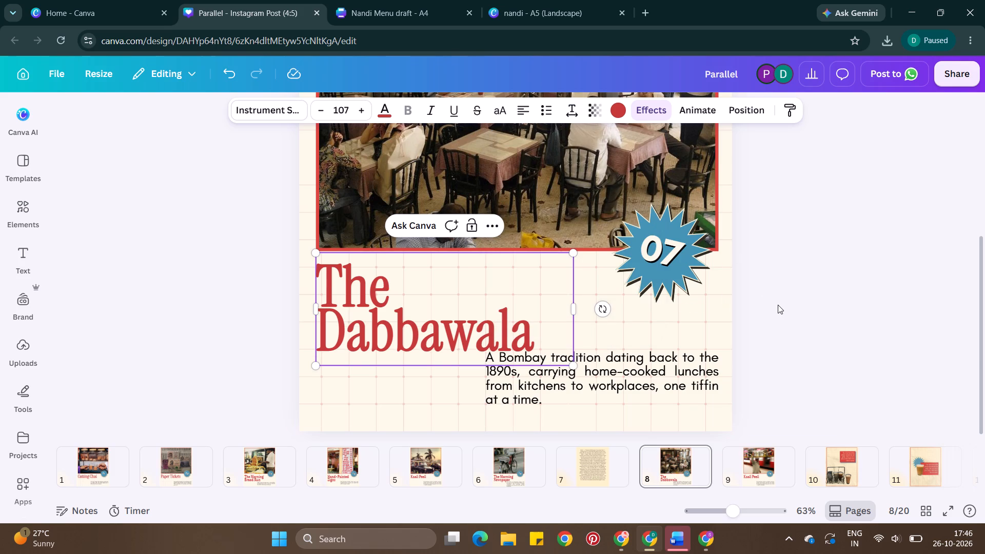
Widen the café page's title box so "The Dabbawala" fits on one line.
{"action": "left_click_drag", "start_coordinate": [577, 302], "coordinate": [625, 305]}
Italicise the letters "bb" in "Dabbawala" in the café page's title.
{"action": "left_click_drag", "start_coordinate": [502, 281], "coordinate": [461, 285]}
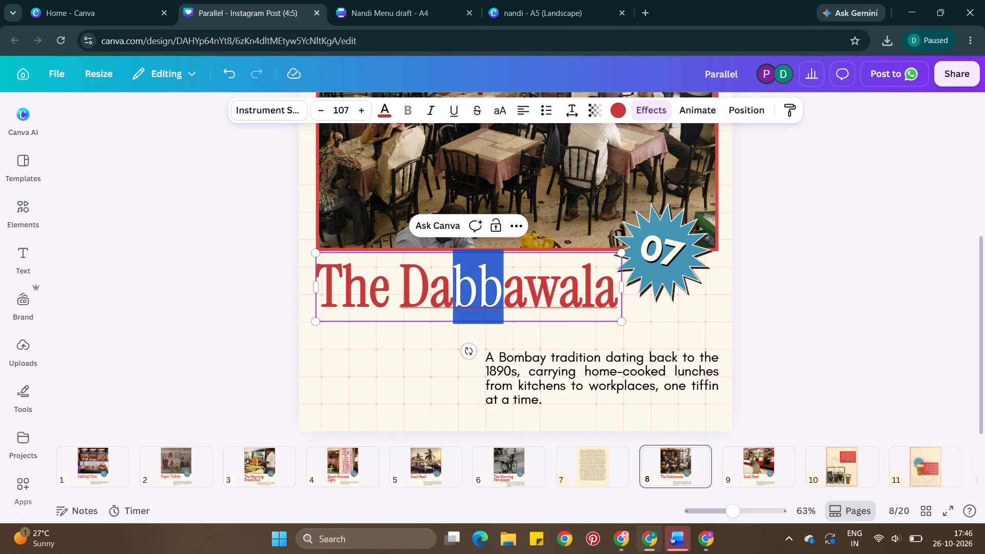
{"action": "left_click_drag", "start_coordinate": [461, 285], "coordinate": [460, 284]}
{"action": "key", "text": "ctrl+i"}
{"action": "double_click", "coordinate": [885, 337]}
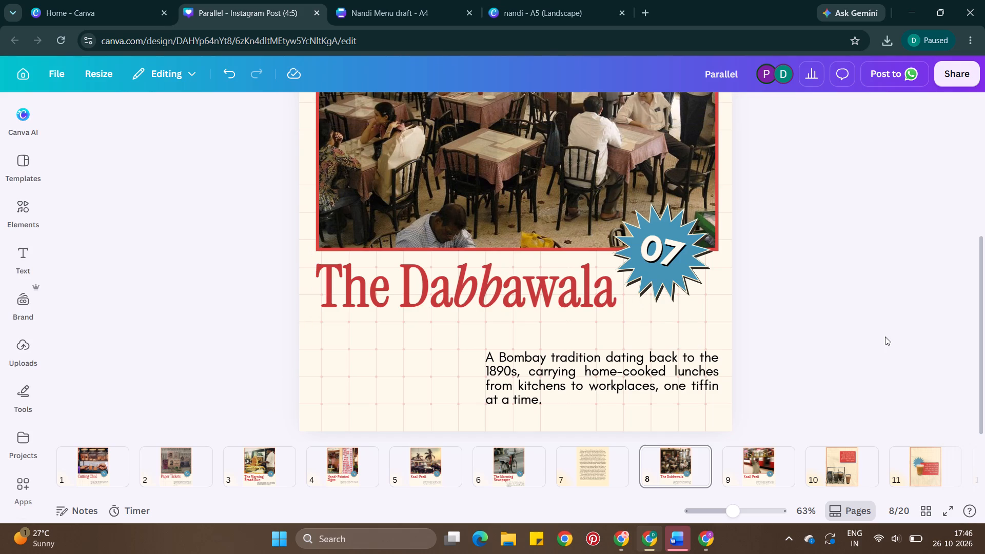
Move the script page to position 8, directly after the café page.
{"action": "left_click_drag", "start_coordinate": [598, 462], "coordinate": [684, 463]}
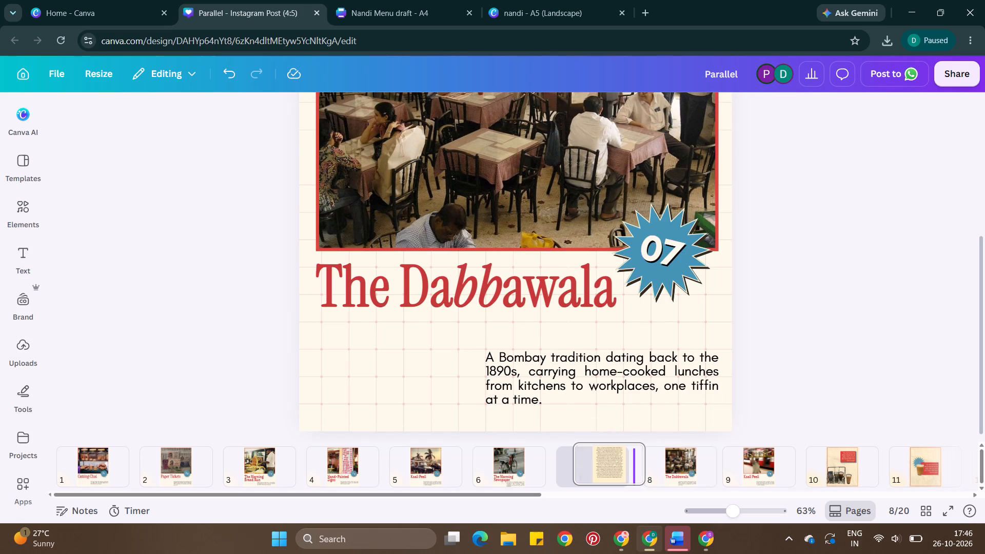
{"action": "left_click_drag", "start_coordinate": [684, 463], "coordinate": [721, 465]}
Copy the script's Slide 9 text from "Old Irani Cafés" to "longer to stay." and open the page with the man before the red train.
{"action": "double_click", "coordinate": [594, 228]}
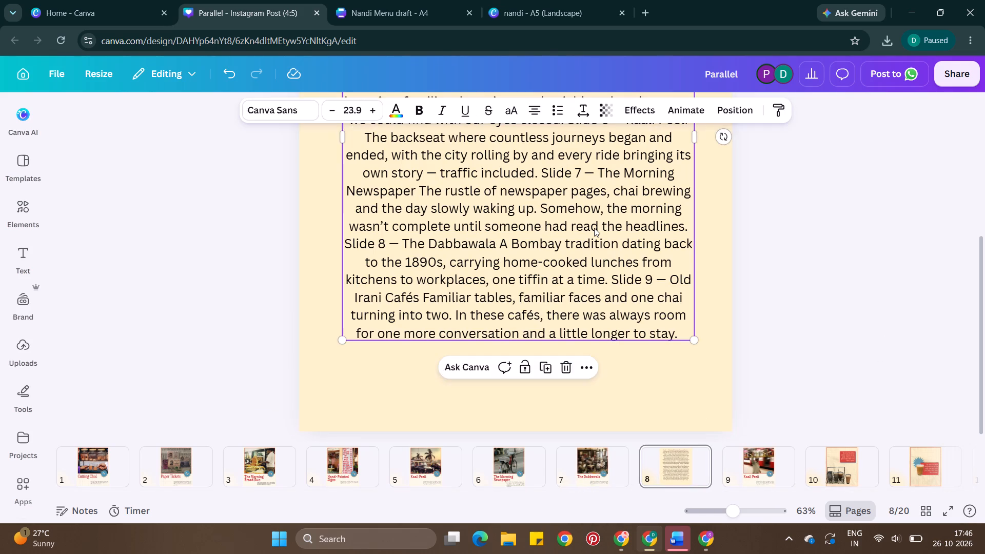
{"action": "scroll", "coordinate": [594, 228], "scroll_direction": "down", "scroll_amount": 2}
{"action": "left_click", "coordinate": [626, 362]}
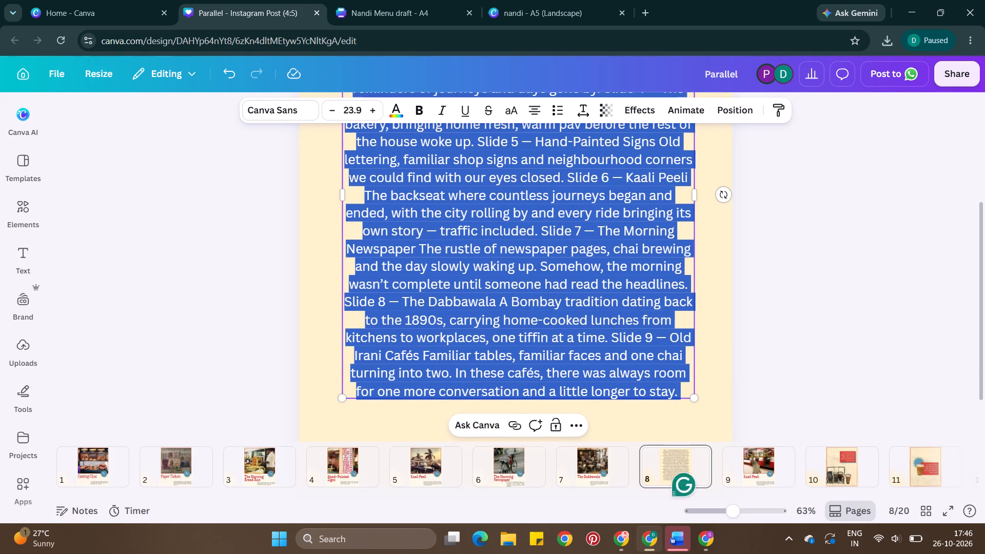
{"action": "left_click_drag", "start_coordinate": [668, 337], "coordinate": [685, 388]}
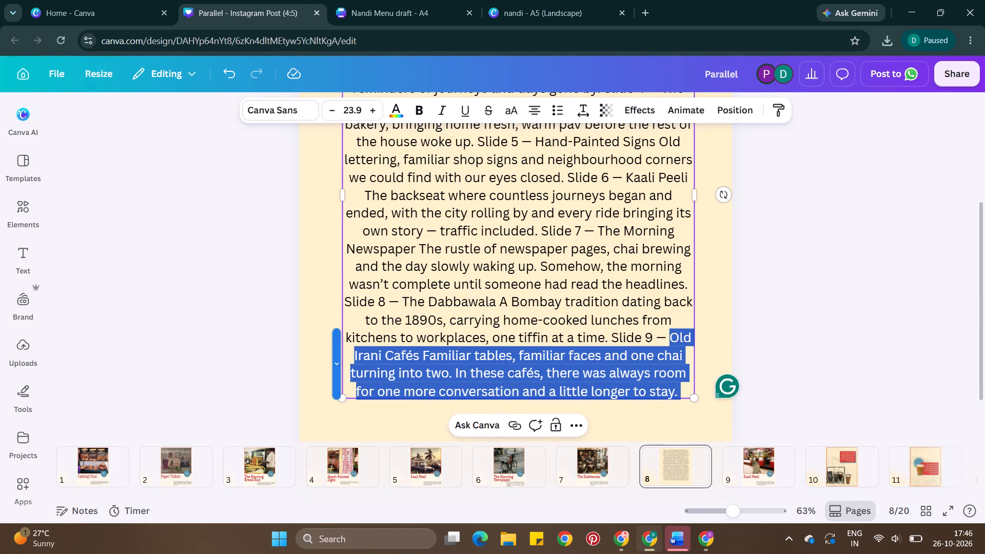
{"action": "key", "text": "ctrl+c"}
{"action": "left_click", "coordinate": [757, 460]}
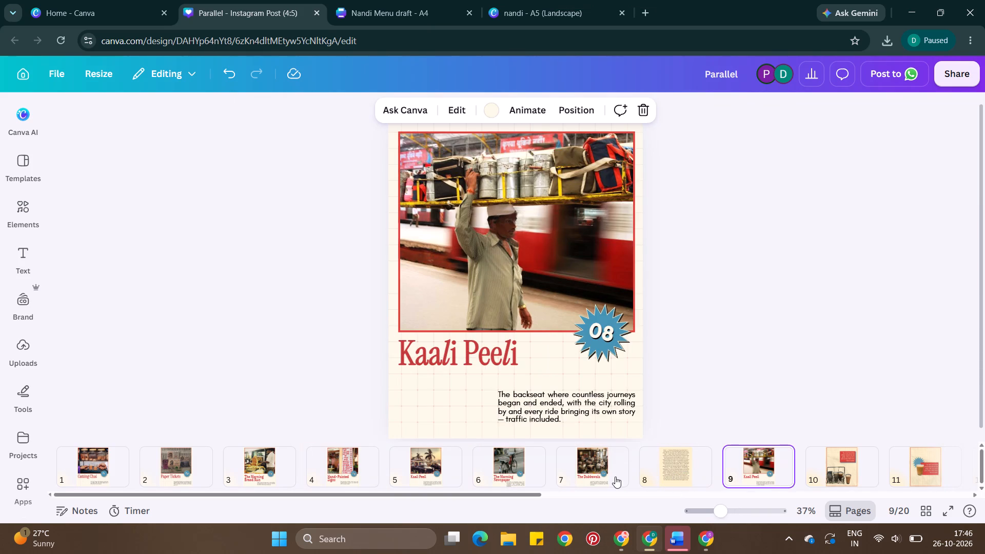
Move the café page titled "The Dabbawala" to position 8, between the script page and the red train page.
{"action": "left_click", "coordinate": [602, 465]}
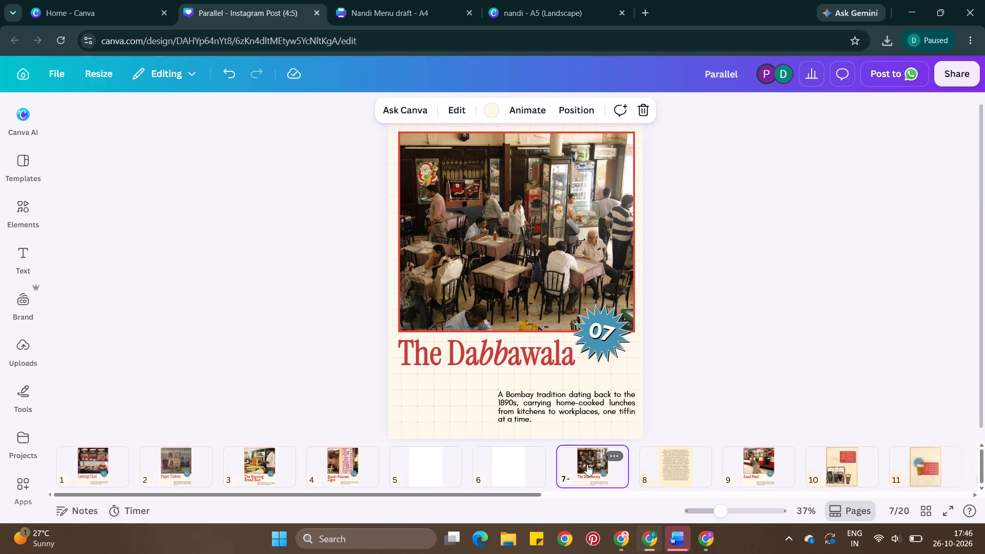
{"action": "left_click_drag", "start_coordinate": [587, 464], "coordinate": [713, 465]}
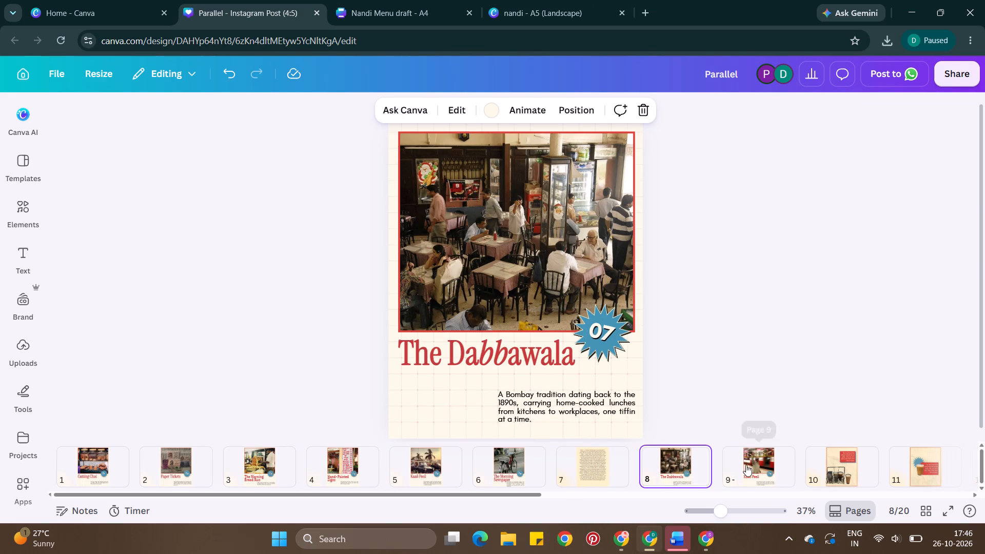
Move the page with the man before the red train to position 8, ahead of the café page.
{"action": "left_click_drag", "start_coordinate": [746, 465], "coordinate": [628, 466]}
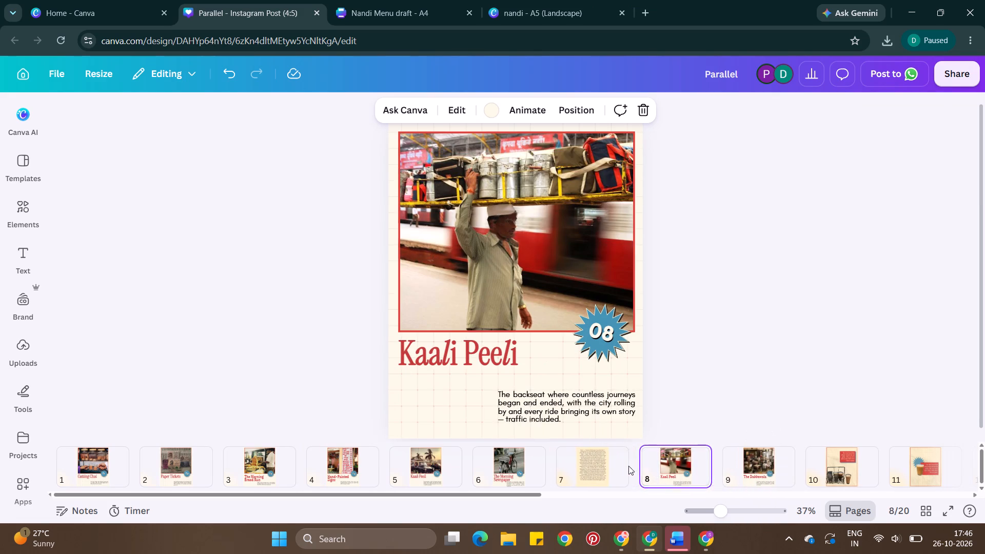
{"action": "double_click", "coordinate": [787, 341]}
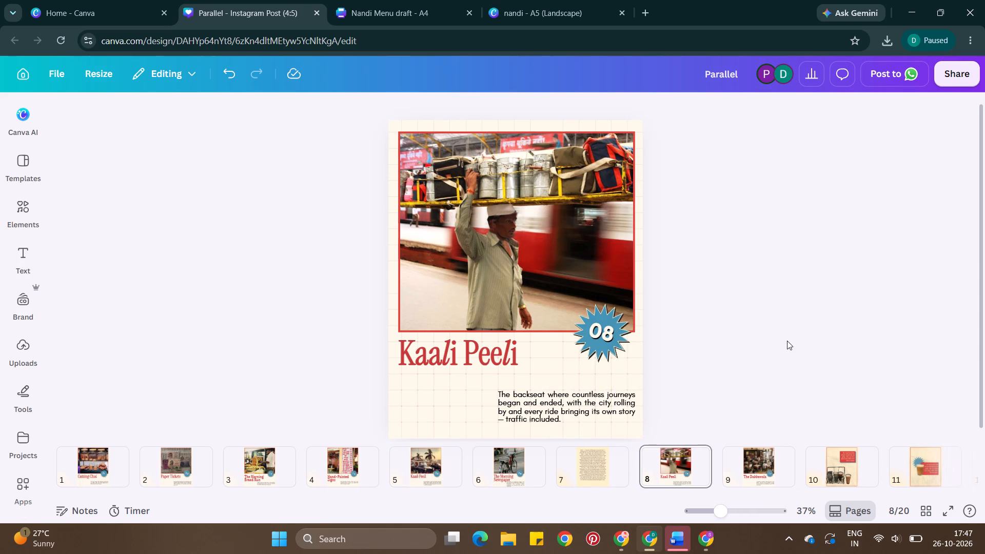
Replace the "Kaali Peeli" title on the red train page with "The Dabbawala", copied from the café page.
{"action": "left_click", "coordinate": [741, 465]}
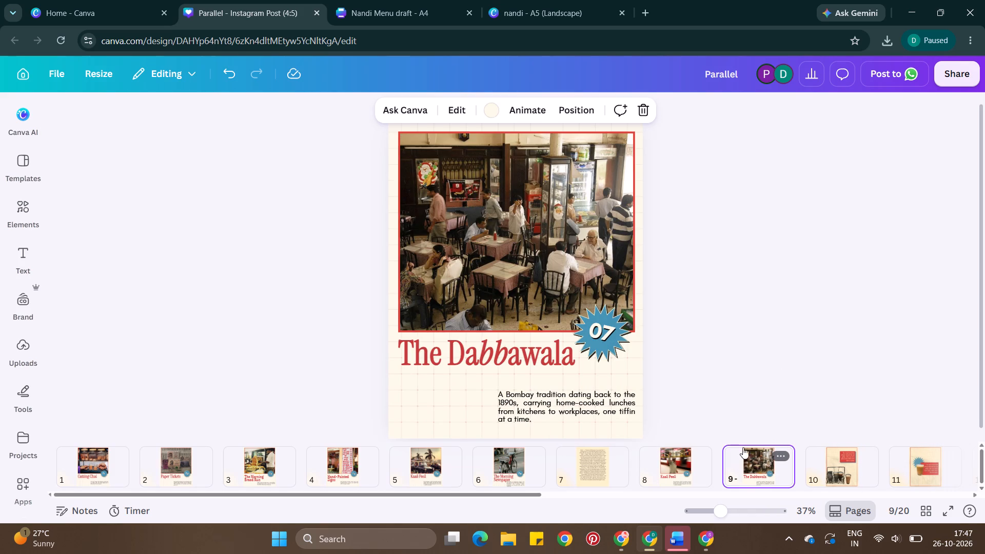
{"action": "left_click", "coordinate": [743, 464]}
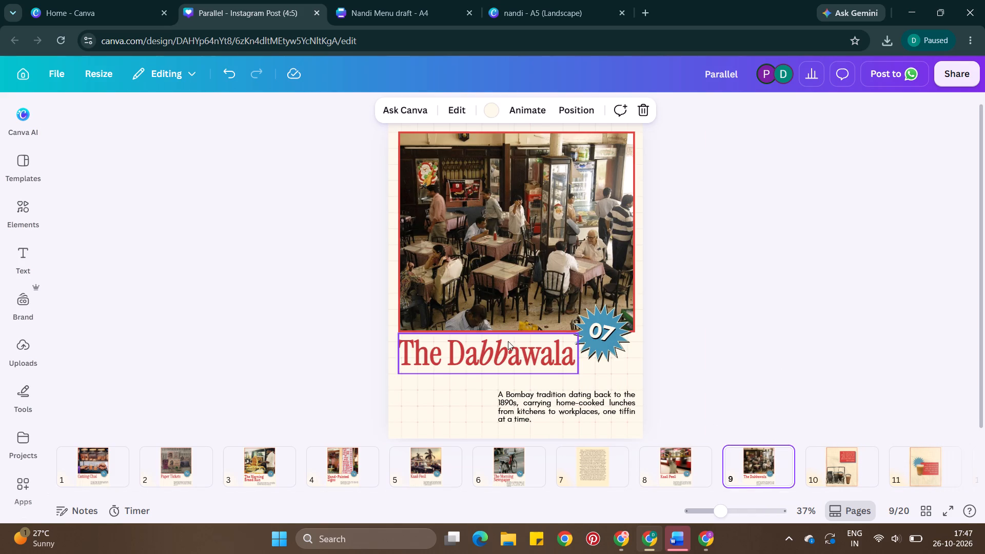
{"action": "double_click", "coordinate": [508, 341]}
{"action": "key", "text": "ctrl+a"}
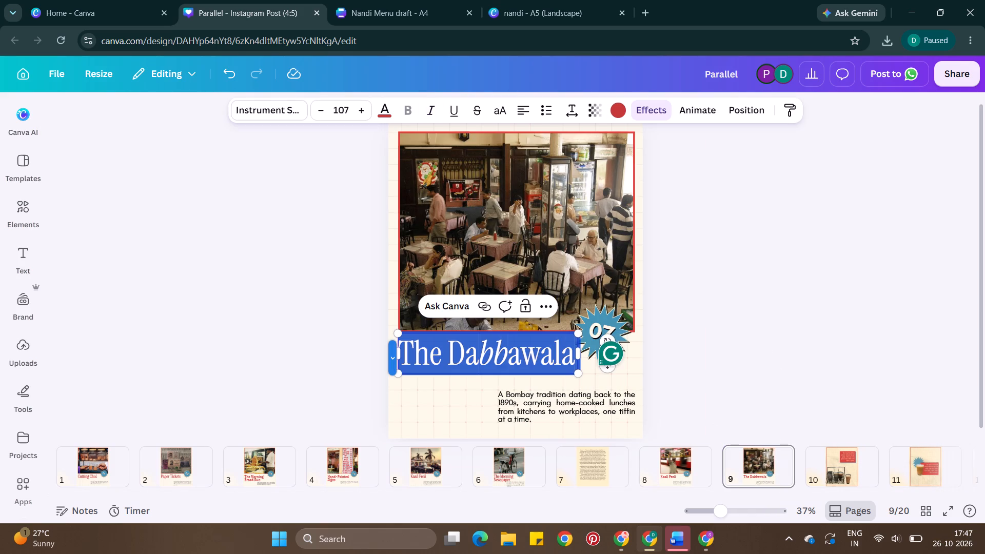
{"action": "key", "text": "ctrl+c"}
{"action": "left_click", "coordinate": [685, 462]}
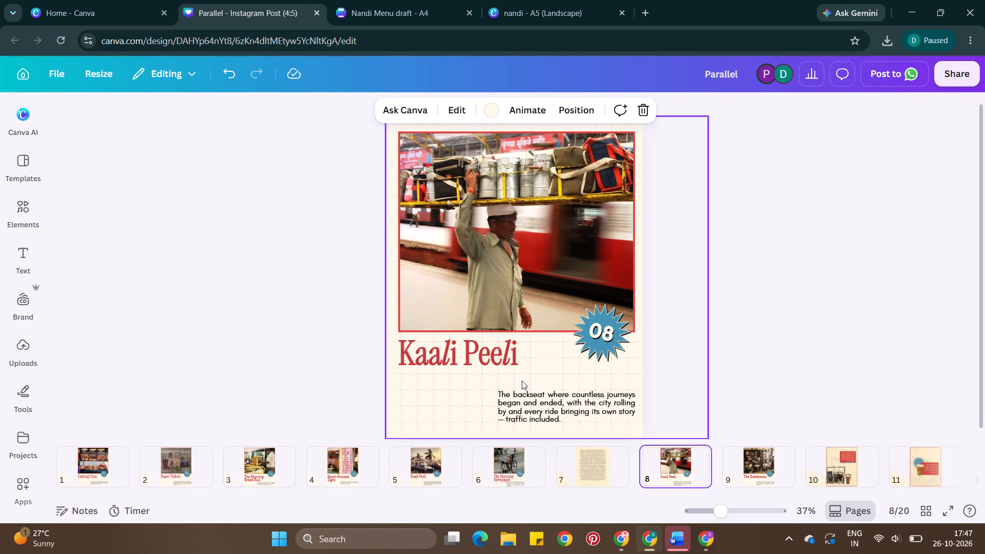
{"action": "double_click", "coordinate": [511, 365]}
{"action": "key", "text": "ctrl+v"}
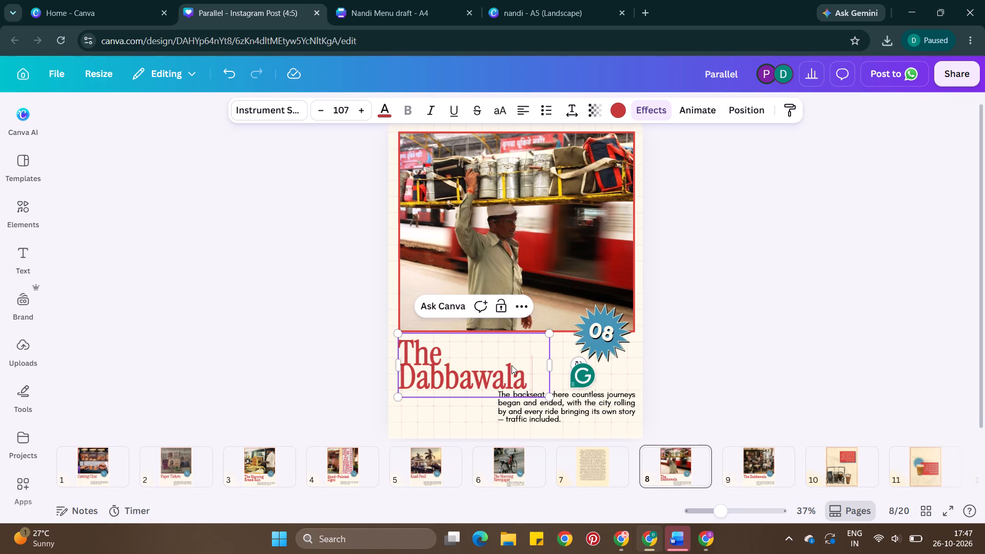
Widen the red train page's title box so "The Dabbawala" fits on one line, and italicise its "bb".
{"action": "left_click", "coordinate": [548, 359]}
{"action": "left_click_drag", "start_coordinate": [552, 359], "coordinate": [590, 361]}
{"action": "left_click_drag", "start_coordinate": [507, 357], "coordinate": [479, 358]}
{"action": "key", "text": "ctrl+i"}
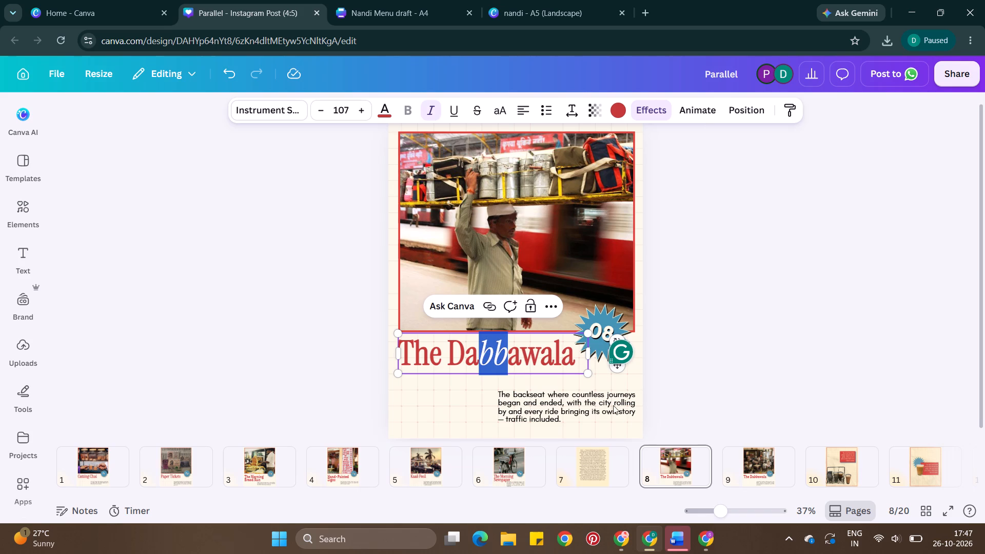
Replace the red train page's caption with the café page's caption beginning "A Bombay tradition dating back to the 1890s".
{"action": "left_click", "coordinate": [751, 462]}
{"action": "triple_click", "coordinate": [582, 396]}
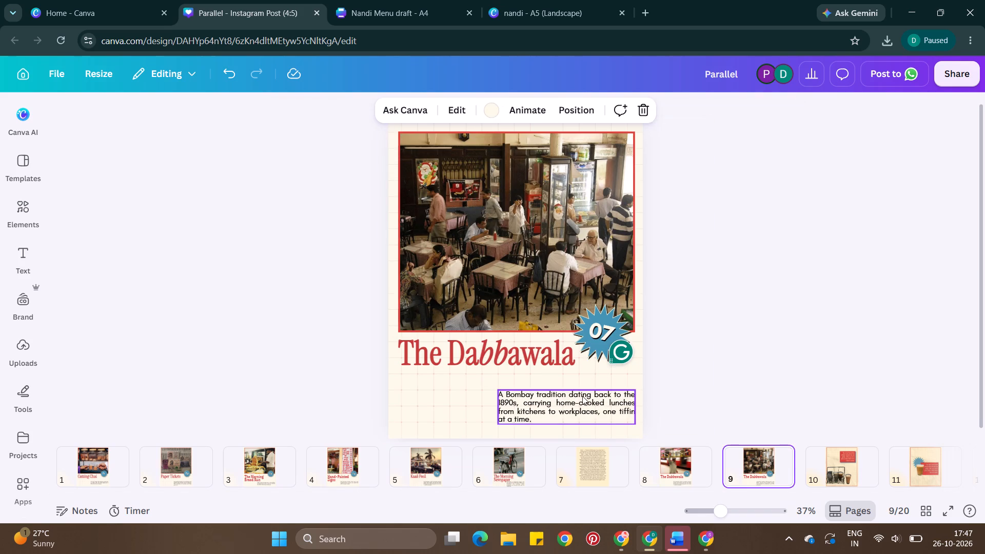
{"action": "key", "text": "ctrl+c"}
{"action": "left_click", "coordinate": [646, 469]}
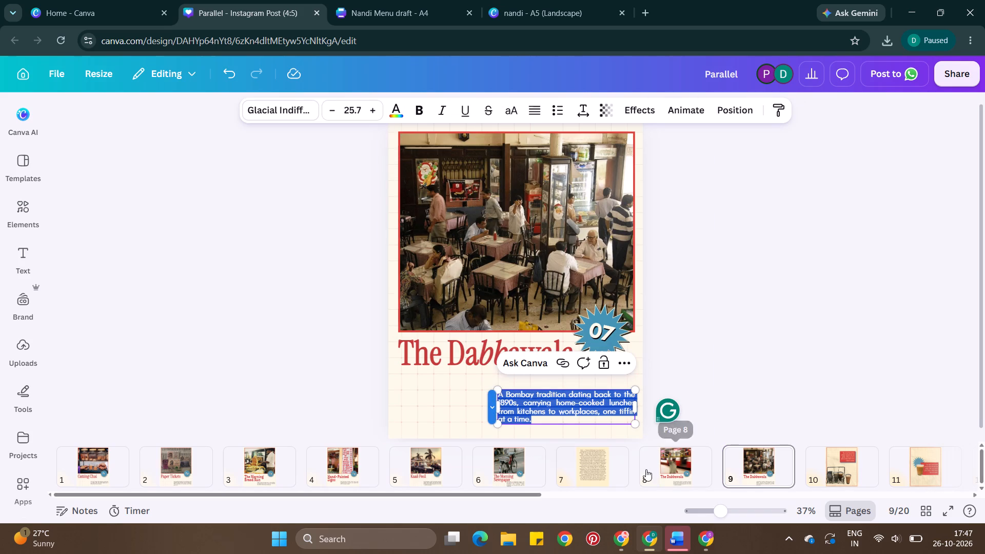
{"action": "triple_click", "coordinate": [584, 411]}
{"action": "key", "text": "ctrl+v"}
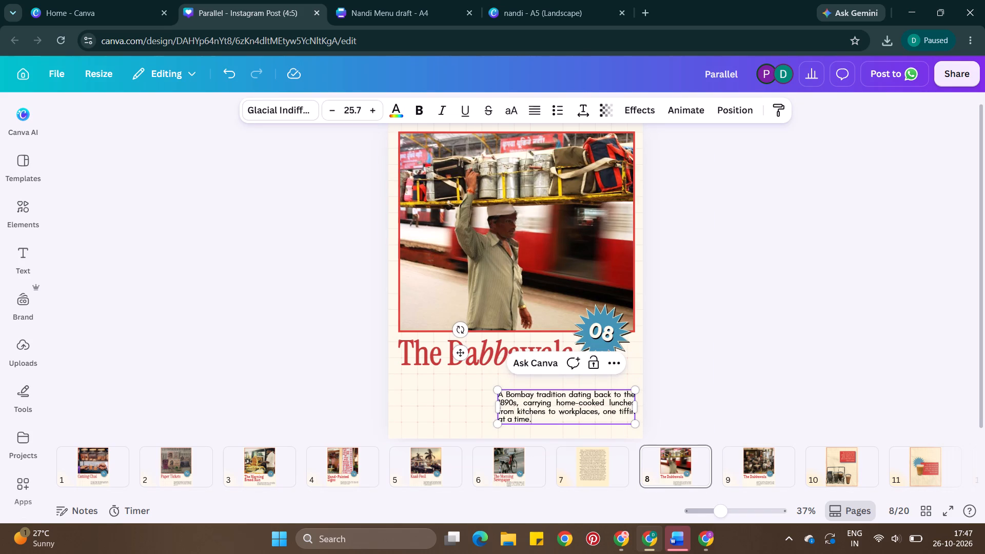
Replace the café page's caption with the script's Slide 9 text from "Old Irani Cafés" to "longer to stay.".
{"action": "left_click", "coordinate": [513, 478]}
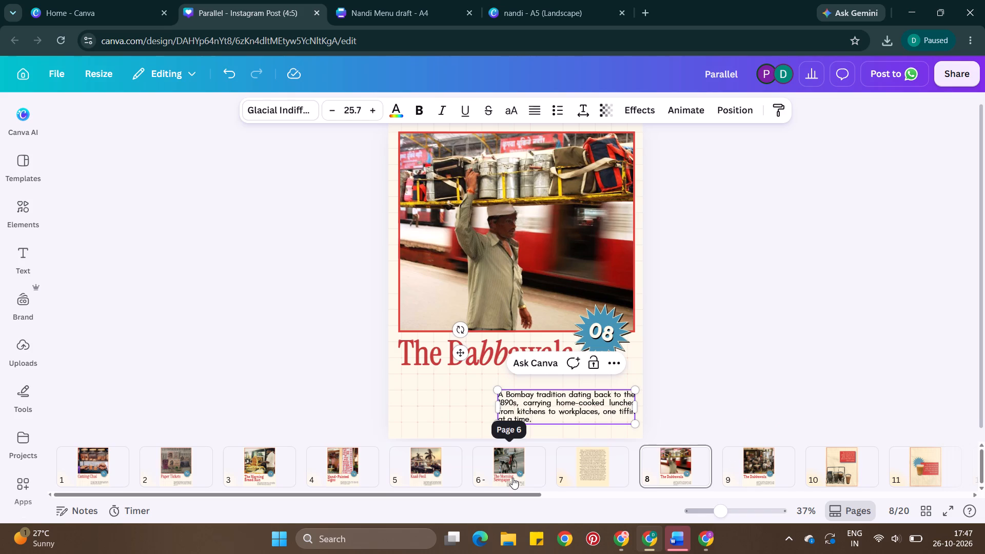
{"action": "left_click", "coordinate": [662, 470]}
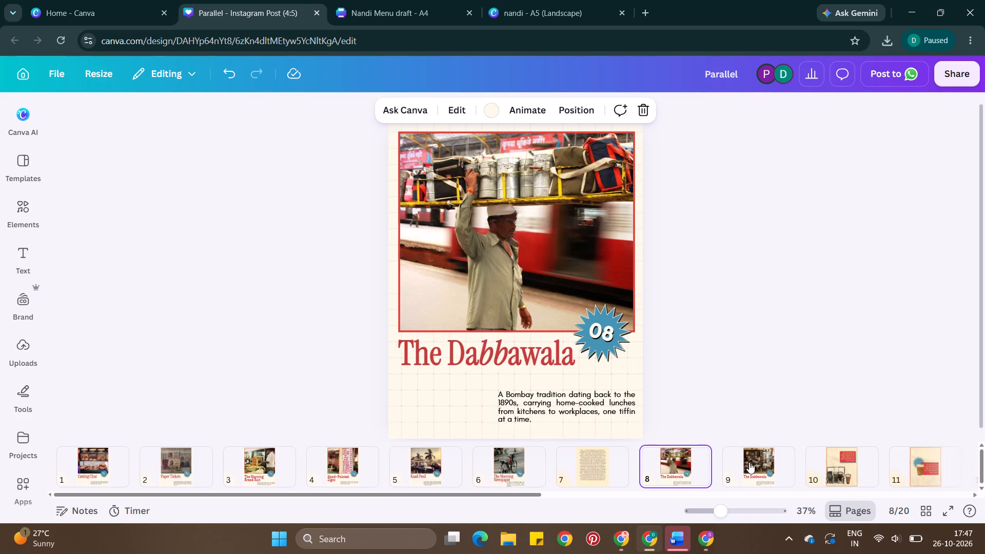
{"action": "left_click", "coordinate": [749, 462]}
{"action": "left_click", "coordinate": [596, 470]}
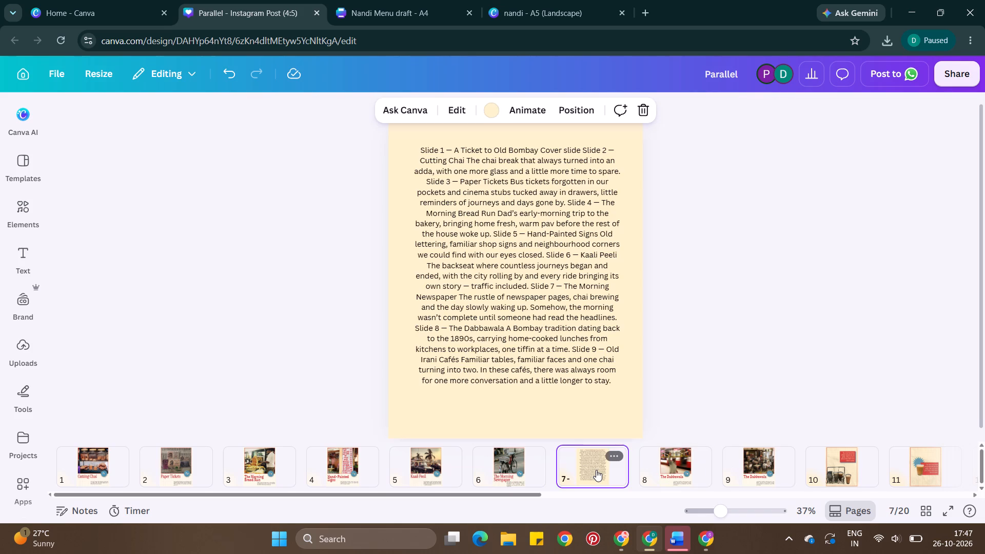
{"action": "double_click", "coordinate": [531, 381]}
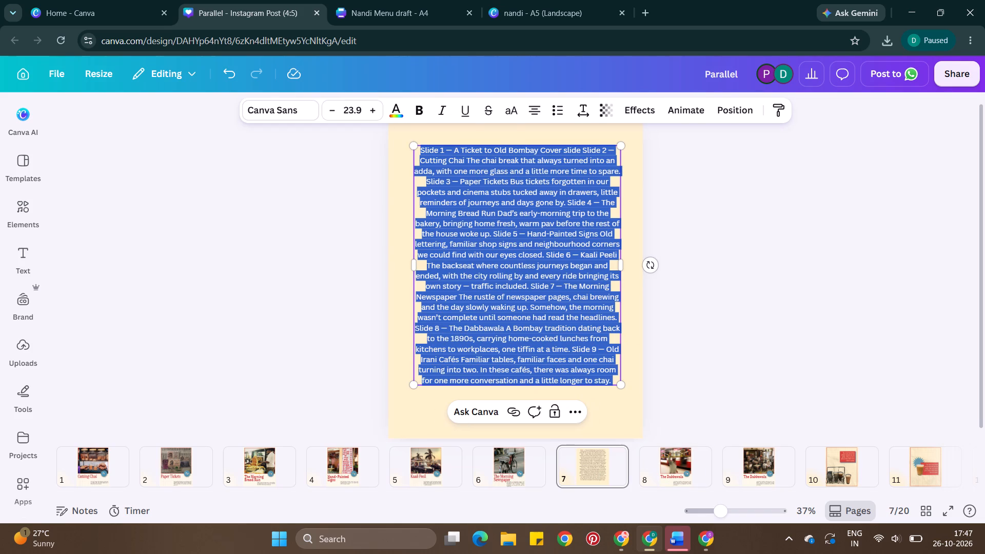
{"action": "left_click", "coordinate": [603, 348]}
{"action": "left_click_drag", "start_coordinate": [605, 349], "coordinate": [613, 377]}
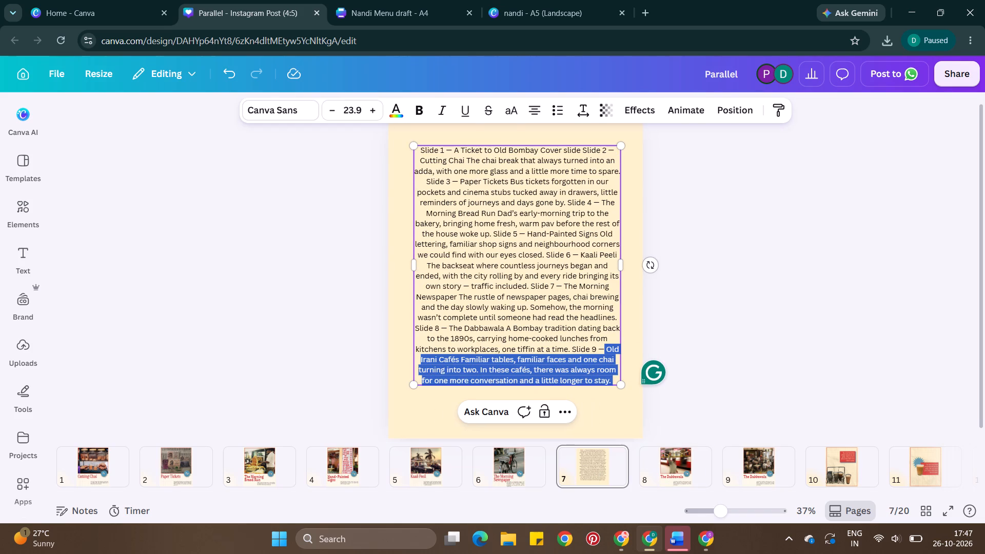
{"action": "left_click_drag", "start_coordinate": [613, 377], "coordinate": [613, 378]}
{"action": "key", "text": "ctrl+c"}
{"action": "left_click", "coordinate": [743, 459]}
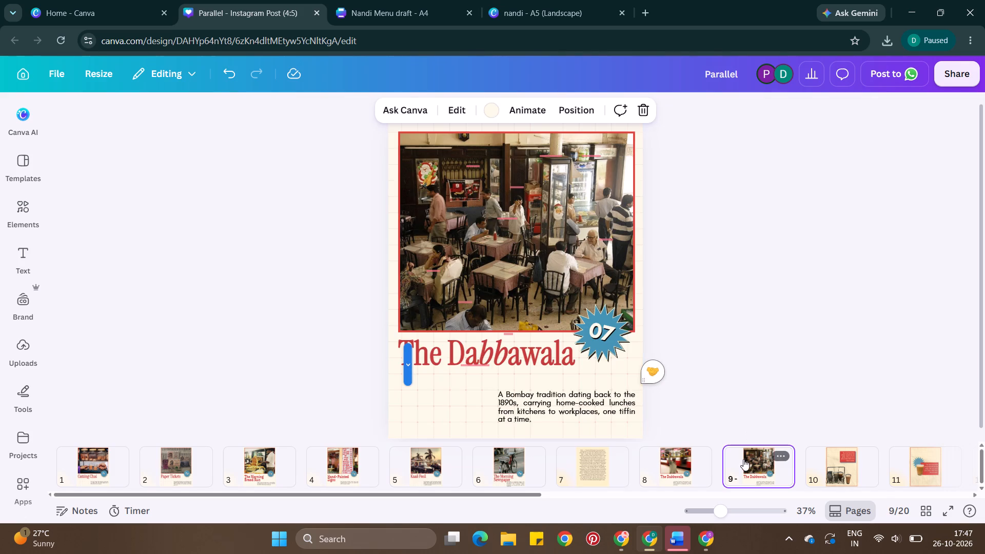
{"action": "double_click", "coordinate": [539, 392]}
{"action": "key", "text": "ctrl+a"}
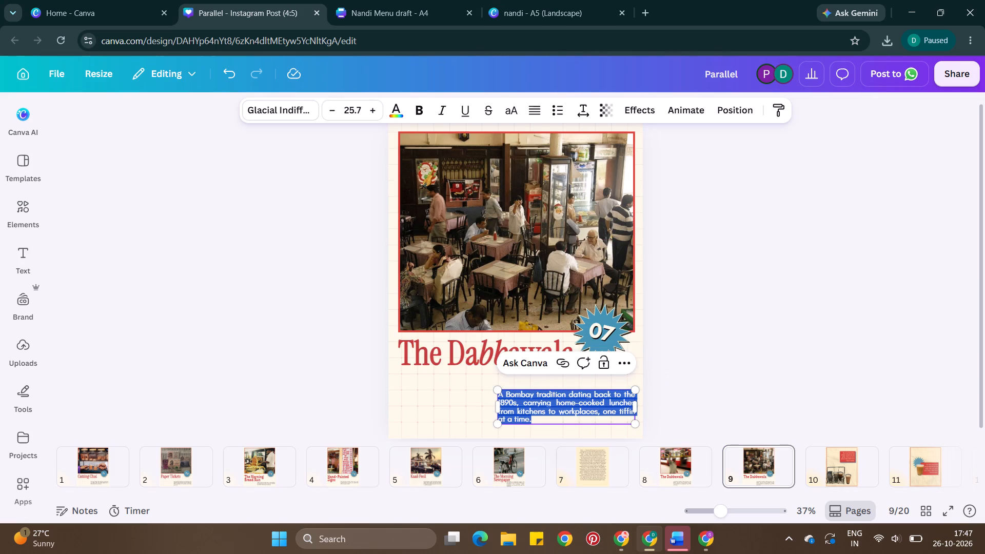
{"action": "key", "text": "ctrl+v"}
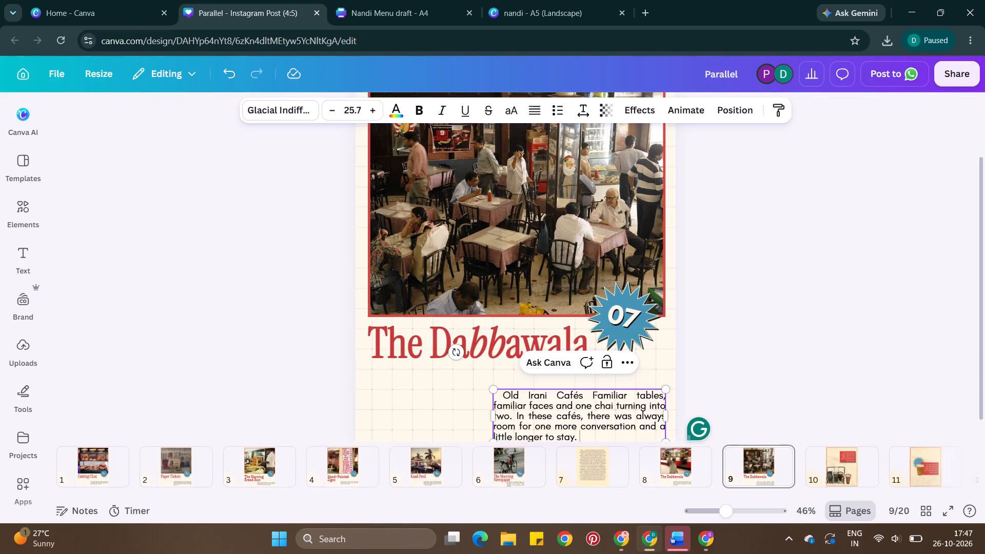
Cut "Old Irani Cafés" from the start of the café page's caption and use it as the page title.
{"action": "left_click_drag", "start_coordinate": [589, 394], "coordinate": [486, 406]}
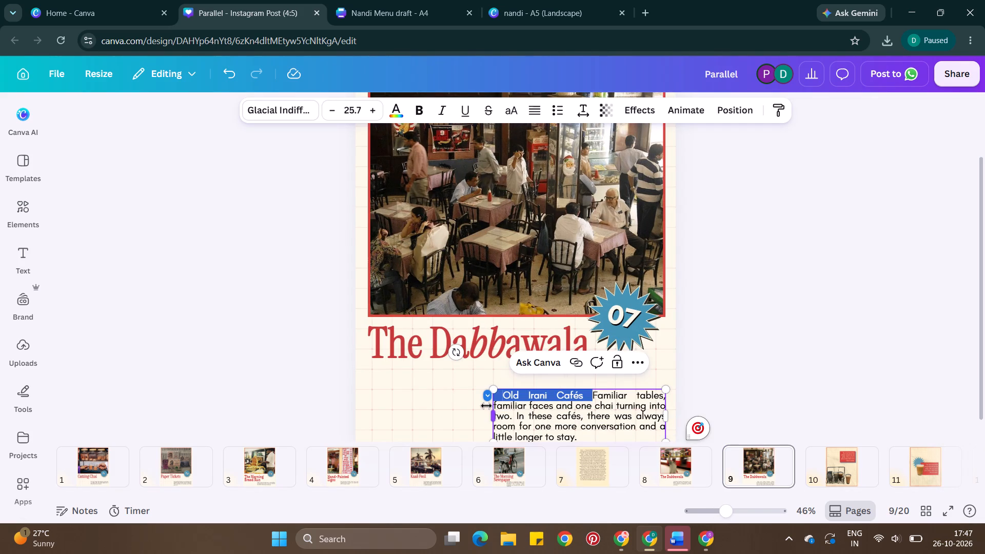
{"action": "key", "text": "ctrl+c"}
{"action": "key", "text": "BackSpace"}
{"action": "double_click", "coordinate": [458, 350]}
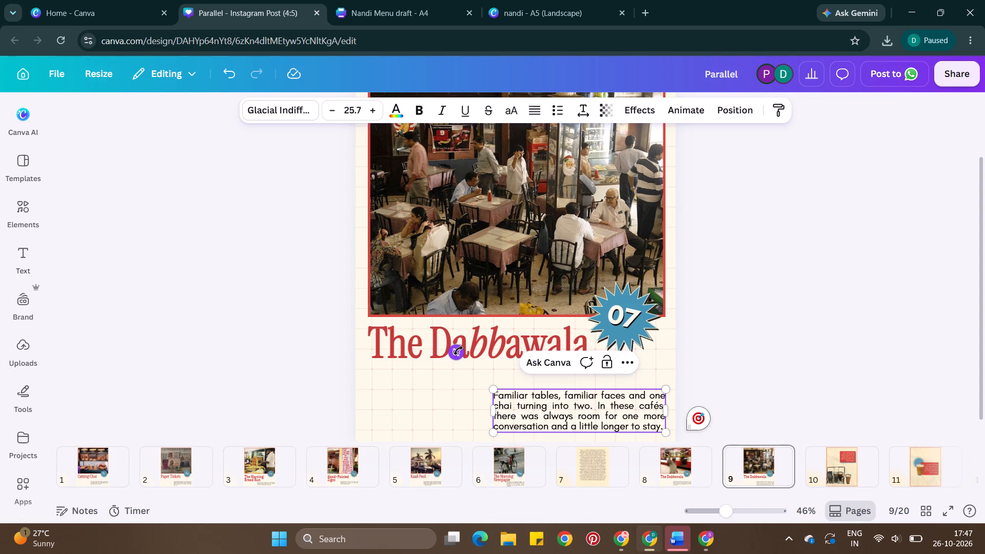
{"action": "triple_click", "coordinate": [403, 348]}
{"action": "key", "text": "ctrl+v"}
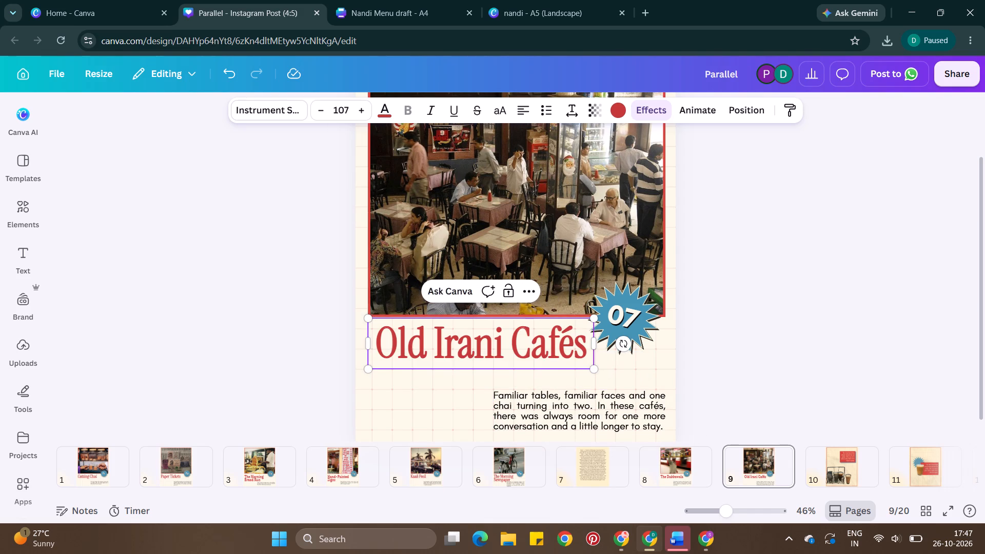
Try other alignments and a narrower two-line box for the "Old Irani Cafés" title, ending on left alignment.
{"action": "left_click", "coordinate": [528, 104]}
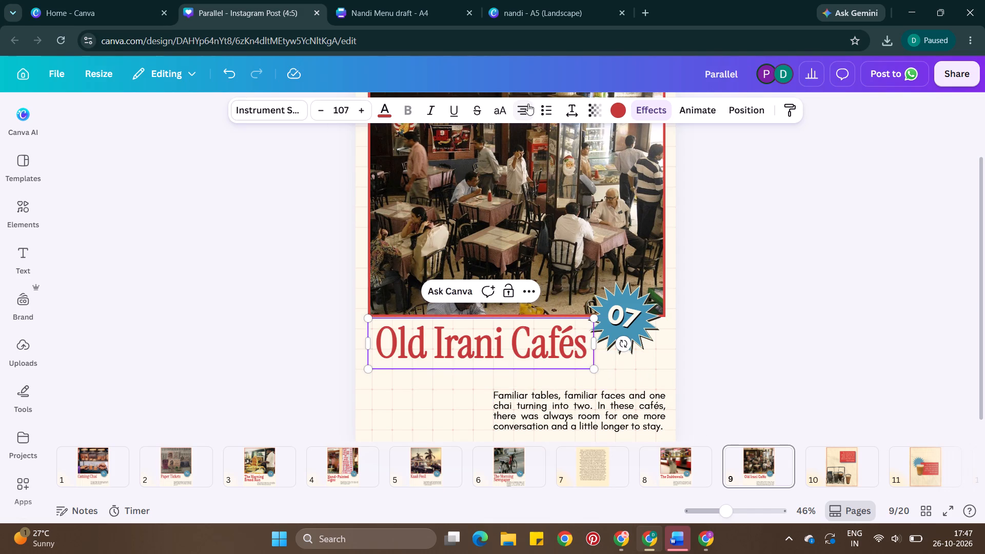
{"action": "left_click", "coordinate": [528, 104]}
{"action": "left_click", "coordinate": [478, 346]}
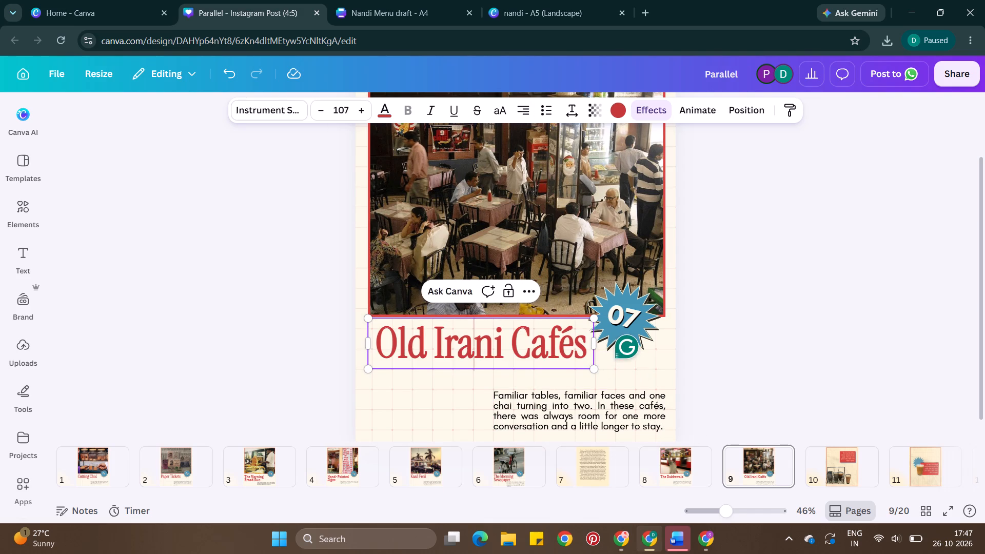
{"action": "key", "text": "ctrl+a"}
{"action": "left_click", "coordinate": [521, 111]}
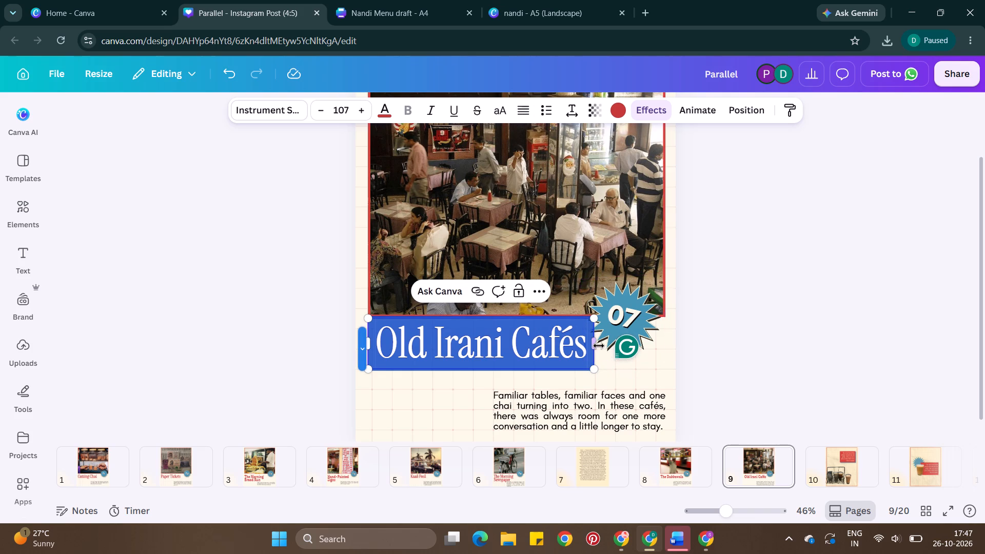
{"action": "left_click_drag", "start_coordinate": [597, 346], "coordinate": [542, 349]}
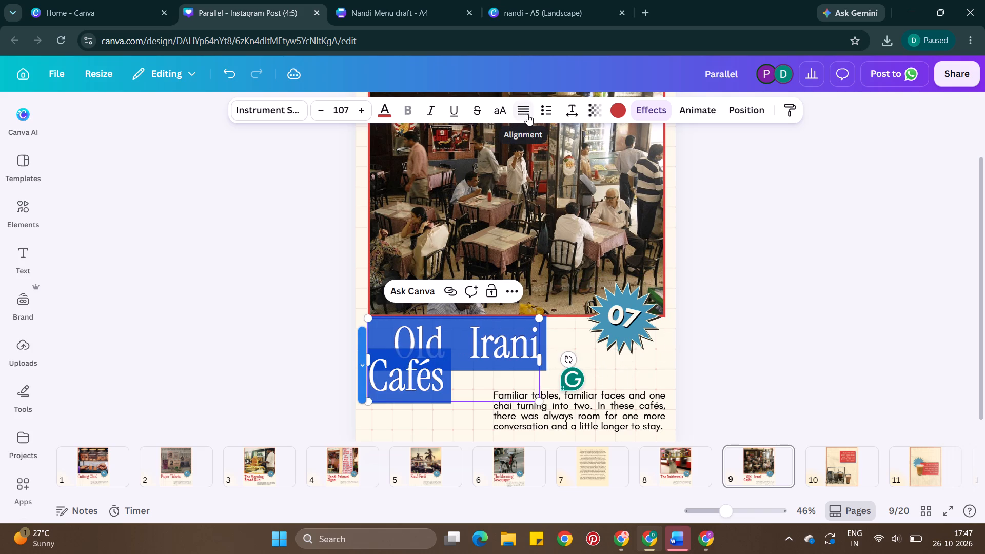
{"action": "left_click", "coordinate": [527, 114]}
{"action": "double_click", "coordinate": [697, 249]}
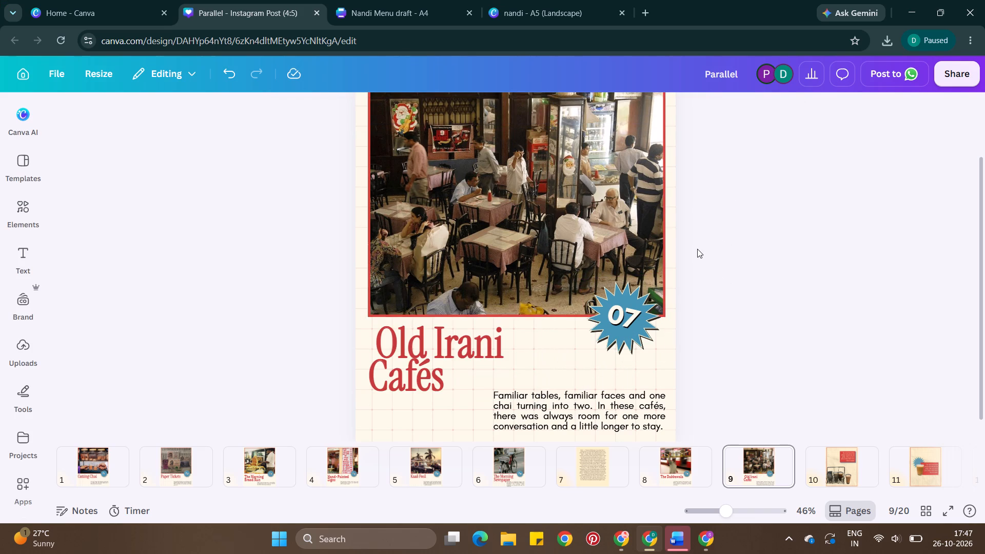
Delete the space before "Old" in the café page's title and widen its box to fit the title on one line.
{"action": "left_click", "coordinate": [432, 318]}
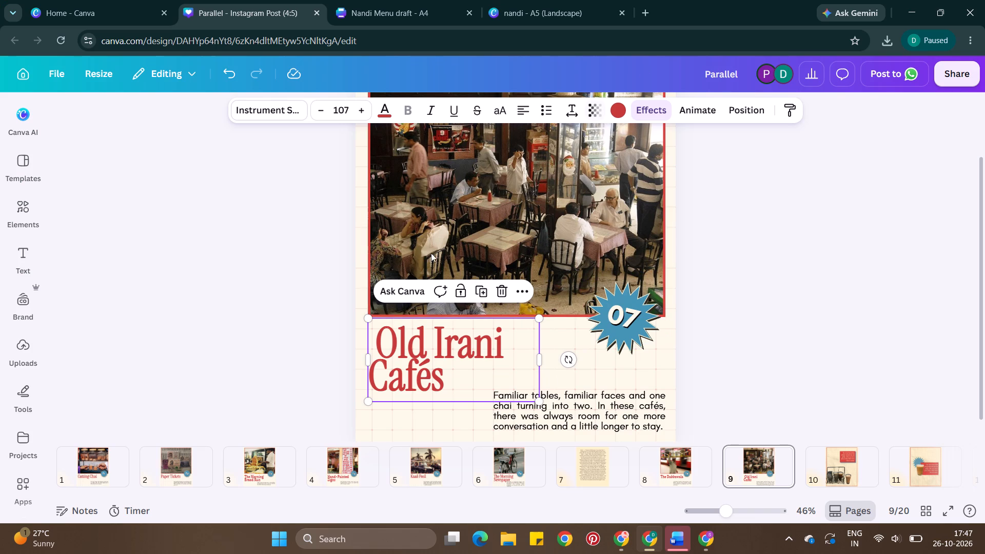
{"action": "double_click", "coordinate": [387, 358]}
{"action": "left_click", "coordinate": [372, 340]}
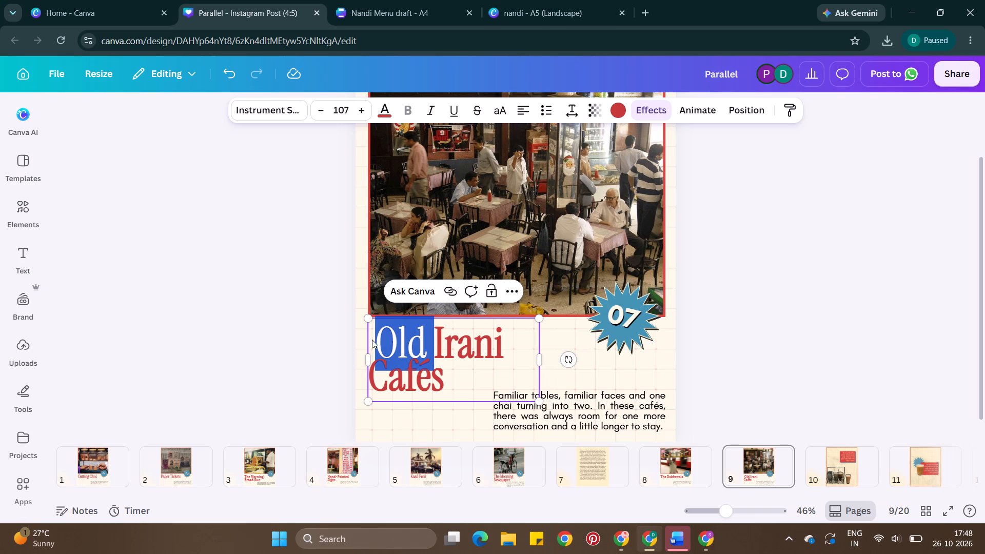
{"action": "key", "text": "BackSpace"}
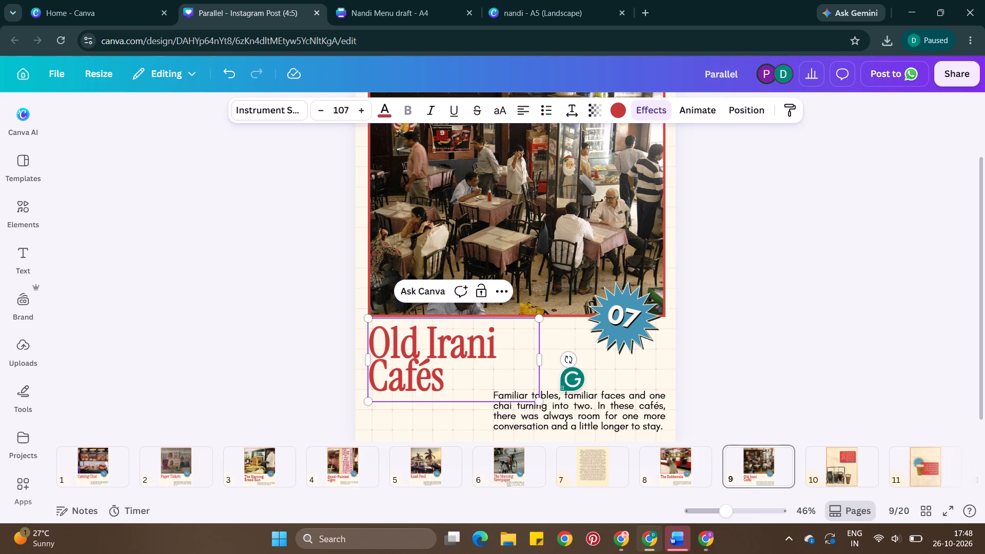
{"action": "left_click", "coordinate": [573, 107]}
{"action": "double_click", "coordinate": [821, 221]}
{"action": "left_click", "coordinate": [486, 349]}
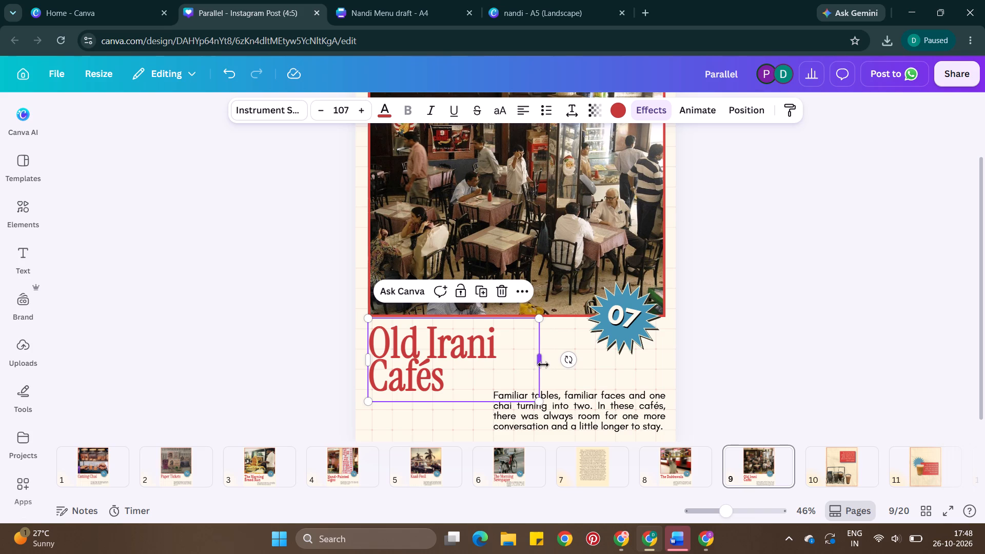
{"action": "left_click_drag", "start_coordinate": [543, 365], "coordinate": [608, 360]}
Italicise the final "i" of "Irani" in the café page's title.
{"action": "double_click", "coordinate": [482, 341]}
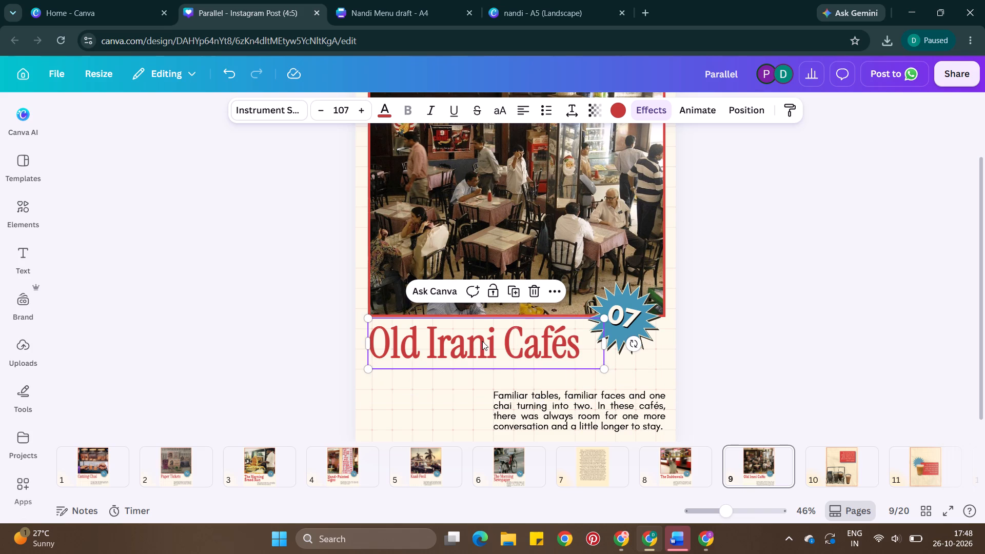
{"action": "left_click", "coordinate": [493, 341]}
{"action": "left_click_drag", "start_coordinate": [495, 341], "coordinate": [488, 340]}
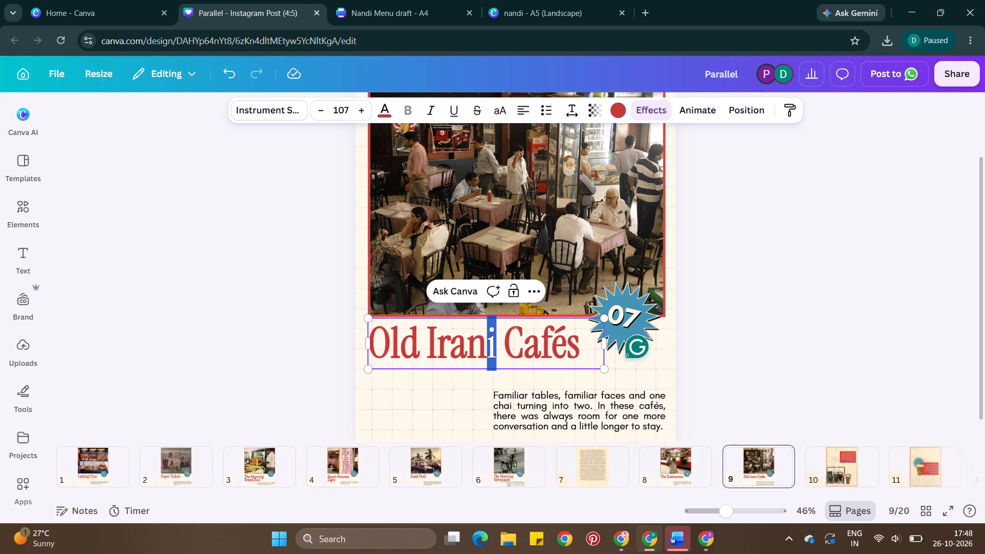
{"action": "left_click_drag", "start_coordinate": [488, 340], "coordinate": [487, 340]}
{"action": "key", "text": "ctrl+i"}
{"action": "double_click", "coordinate": [790, 314]}
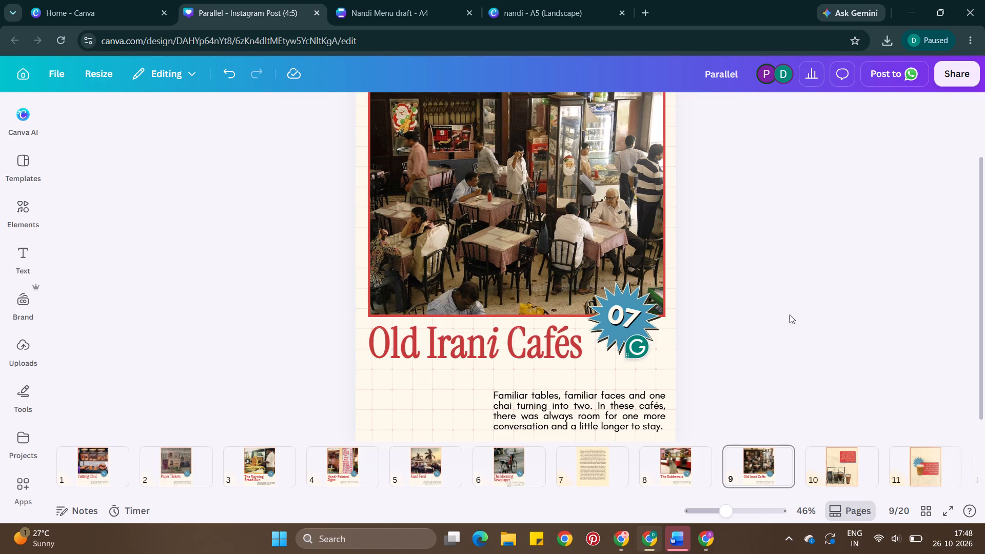
Change the badge number on "The Dabbawala" page with the red train photo to 07.
{"action": "left_click", "coordinate": [674, 459]}
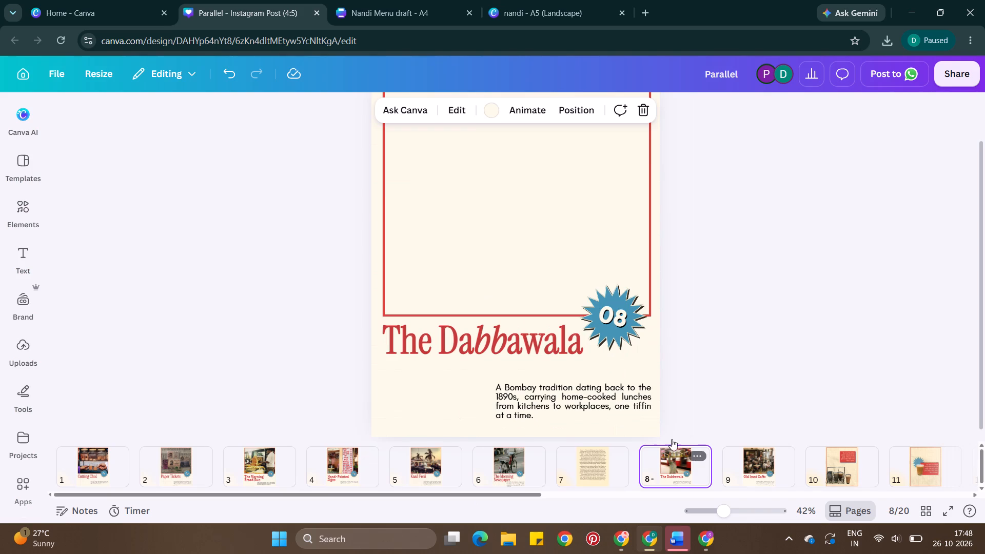
{"action": "double_click", "coordinate": [612, 318]}
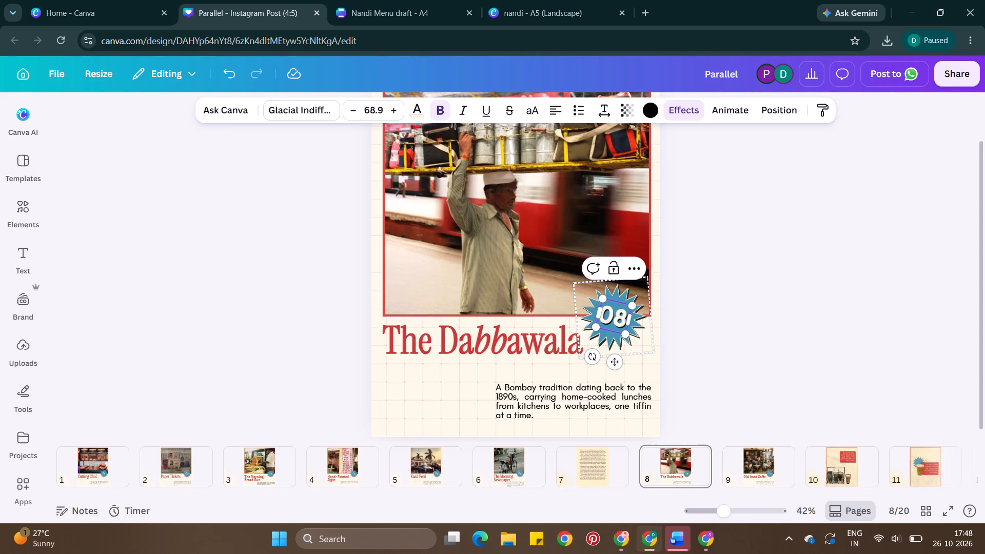
{"action": "key", "text": "Right"}
{"action": "key", "text": "BackSpace"}
{"action": "key", "text": "7"}
{"action": "left_click_drag", "start_coordinate": [759, 491], "coordinate": [756, 472]}
{"action": "left_click", "coordinate": [756, 472]}
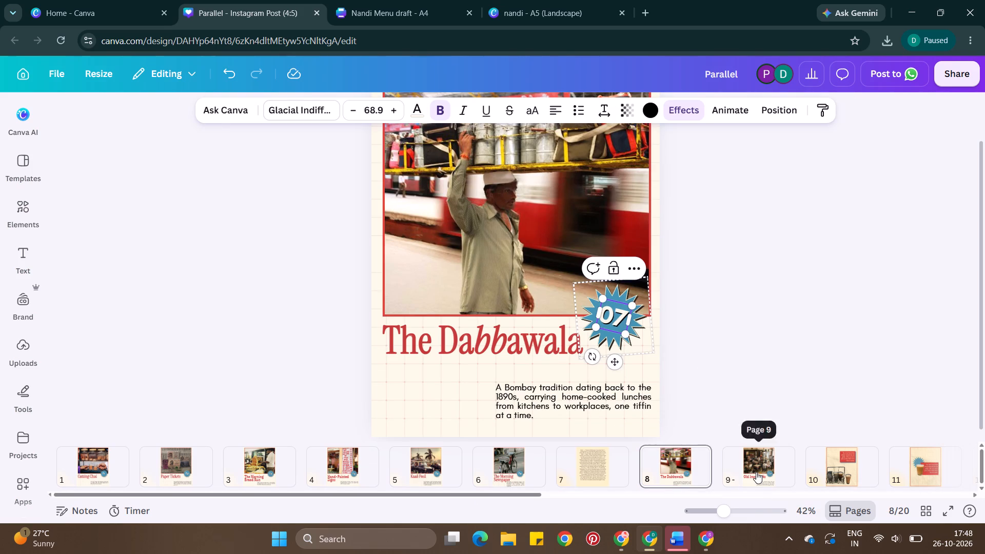
Review pages 1 to 9 in order, checking titles, captions and badge numbers, and look at the script page again.
{"action": "left_click", "coordinate": [106, 470]}
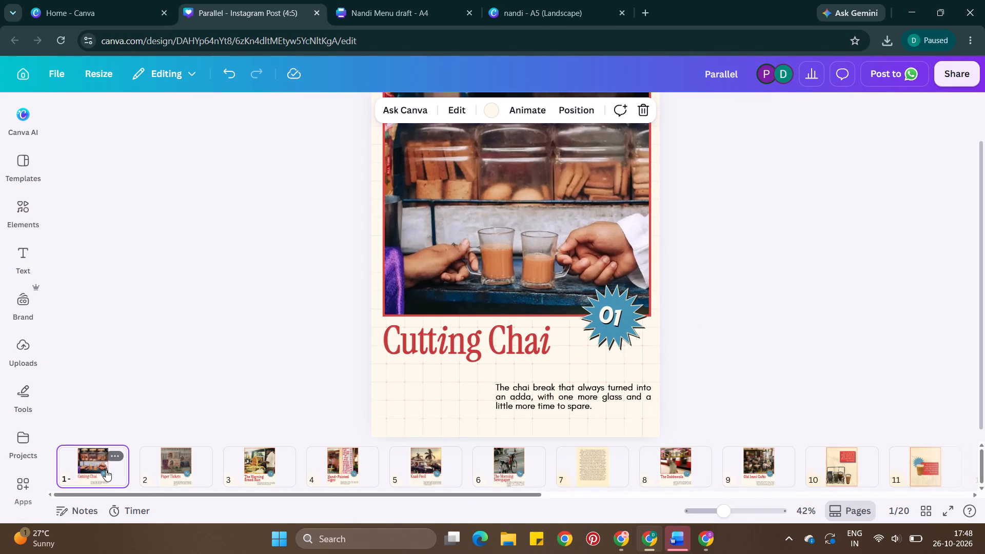
{"action": "key", "text": "0"}
{"action": "key", "text": "Right"}
{"action": "key", "text": "Right"}
{"action": "key", "text": "Right"}
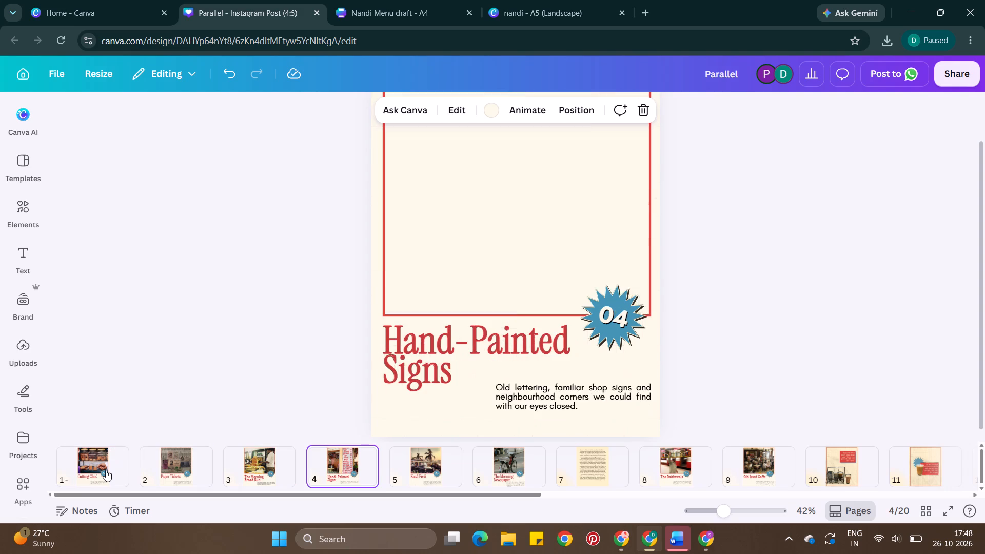
{"action": "key", "text": "Right"}
{"action": "key", "text": "Right"}
{"action": "key", "text": "Right"}
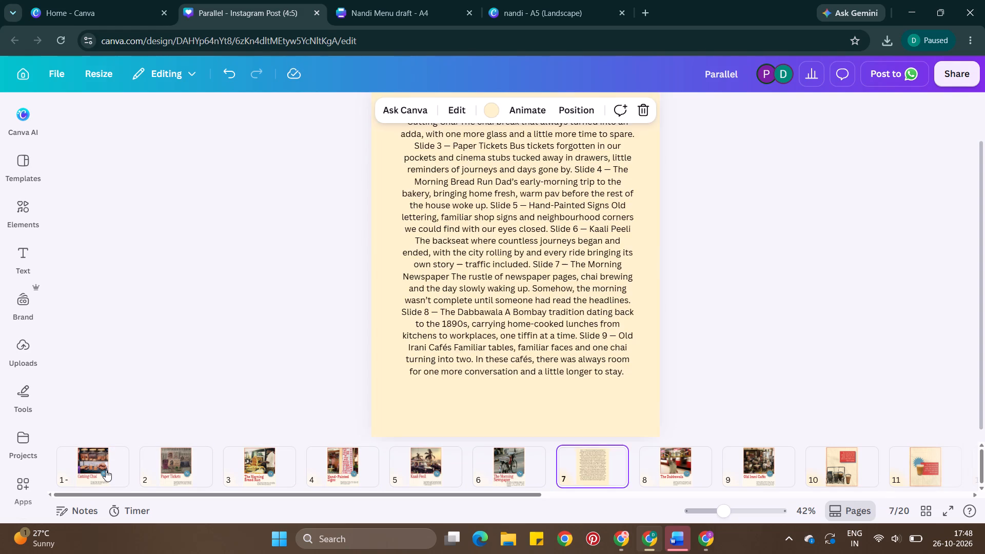
{"action": "key", "text": "Right"}
{"action": "key", "text": "Right"}
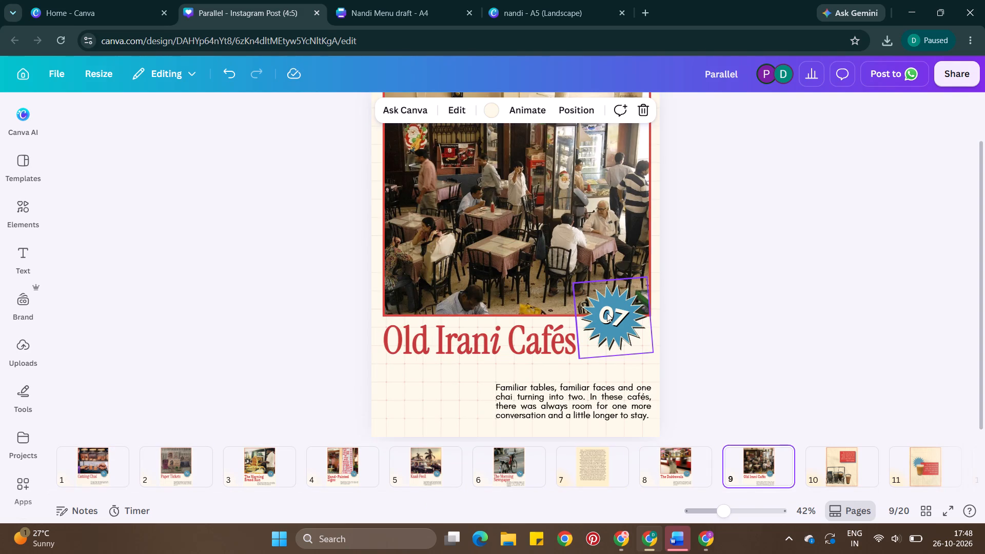
{"action": "left_click", "coordinate": [586, 464]}
{"action": "left_click", "coordinate": [763, 452]}
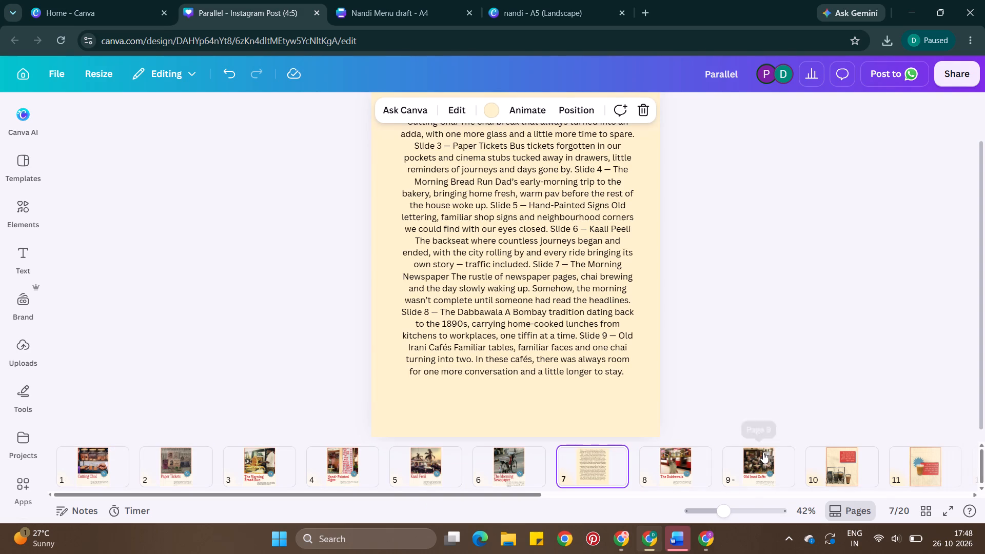
Change the badge number on the "Old Irani Cafés" page to 08.
{"action": "double_click", "coordinate": [623, 320]}
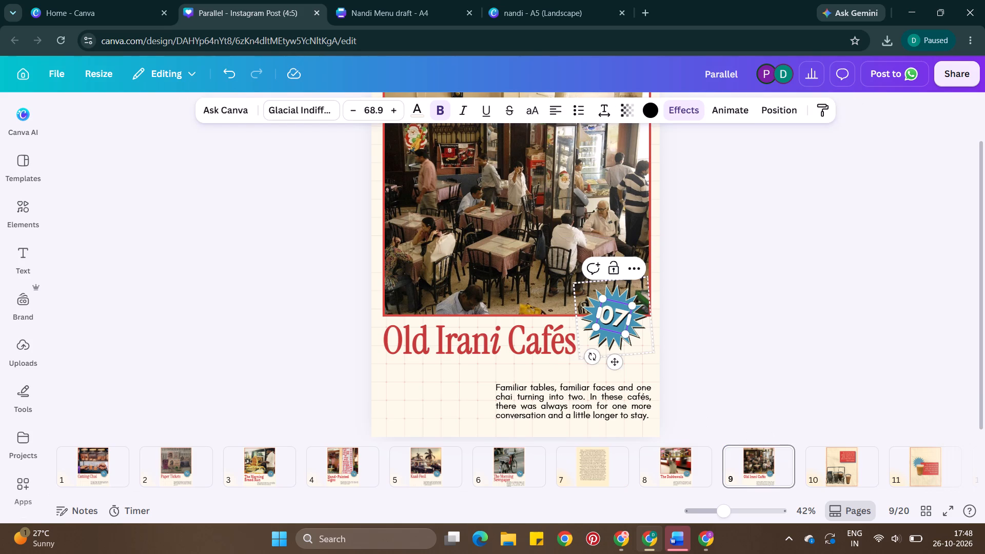
{"action": "double_click", "coordinate": [618, 318]}
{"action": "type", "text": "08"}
{"action": "double_click", "coordinate": [892, 321]}
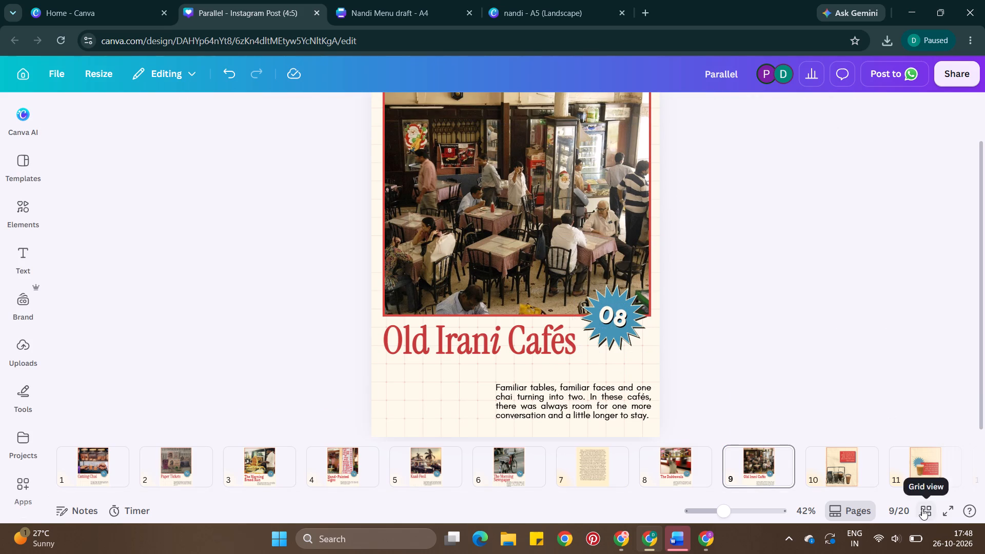
In the page grid, move the script page so it directly follows the "Old Irani Cafés" page.
{"action": "left_click", "coordinate": [922, 508]}
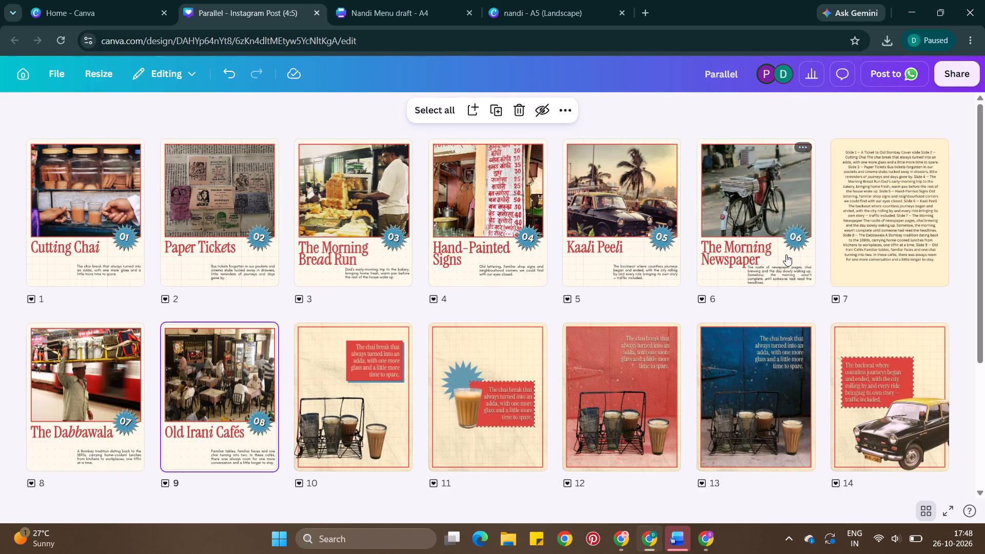
{"action": "left_click_drag", "start_coordinate": [849, 225], "coordinate": [268, 325]}
{"action": "scroll", "coordinate": [268, 325], "scroll_direction": "down", "scroll_amount": 3}
{"action": "scroll", "coordinate": [268, 325], "scroll_direction": "up", "scroll_amount": 5}
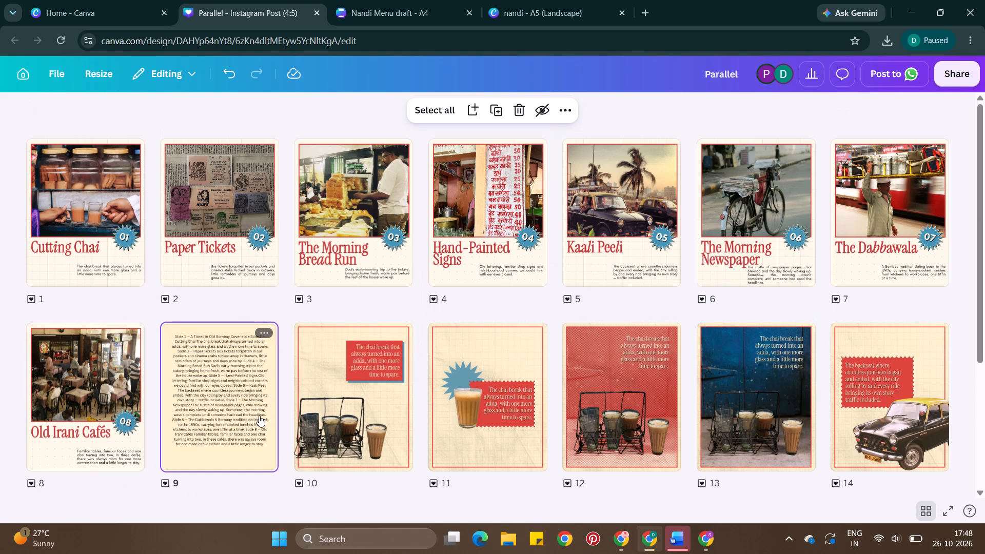
{"action": "scroll", "coordinate": [259, 415], "scroll_direction": "down", "scroll_amount": 4}
{"action": "scroll", "coordinate": [259, 415], "scroll_direction": "up", "scroll_amount": 6}
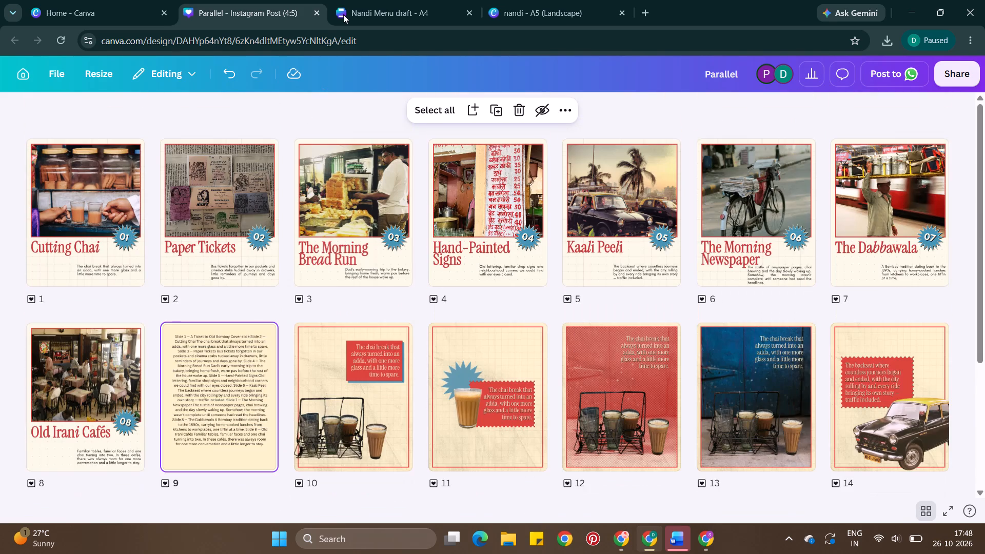
Add a blank page at the end of the design and move it to the front as page 1, before "Cutting Chai".
{"action": "left_click", "coordinate": [404, 0]}
{"action": "left_click", "coordinate": [261, 12]}
{"action": "scroll", "coordinate": [264, 279], "scroll_direction": "down", "scroll_amount": 4}
{"action": "left_click", "coordinate": [897, 331]}
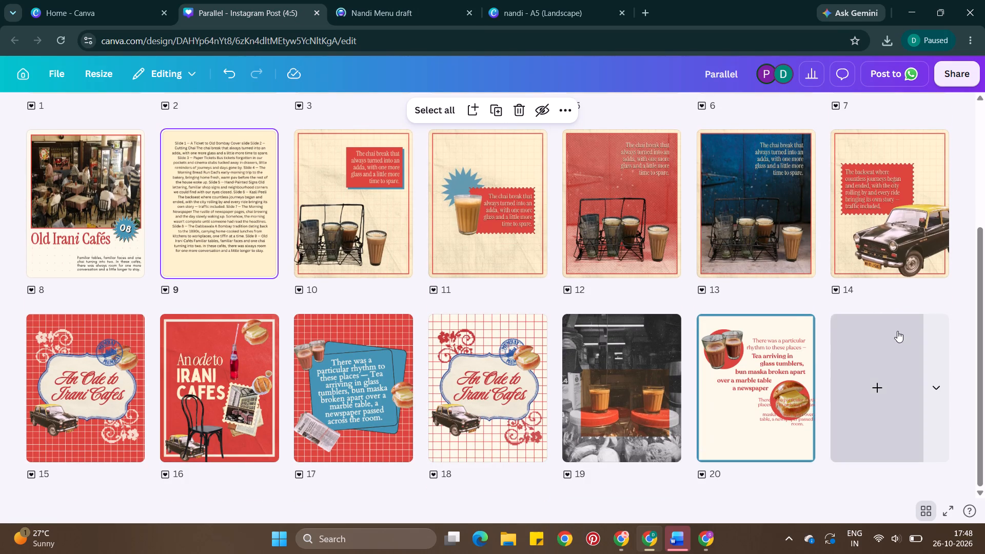
{"action": "left_click_drag", "start_coordinate": [897, 331], "coordinate": [41, 158]}
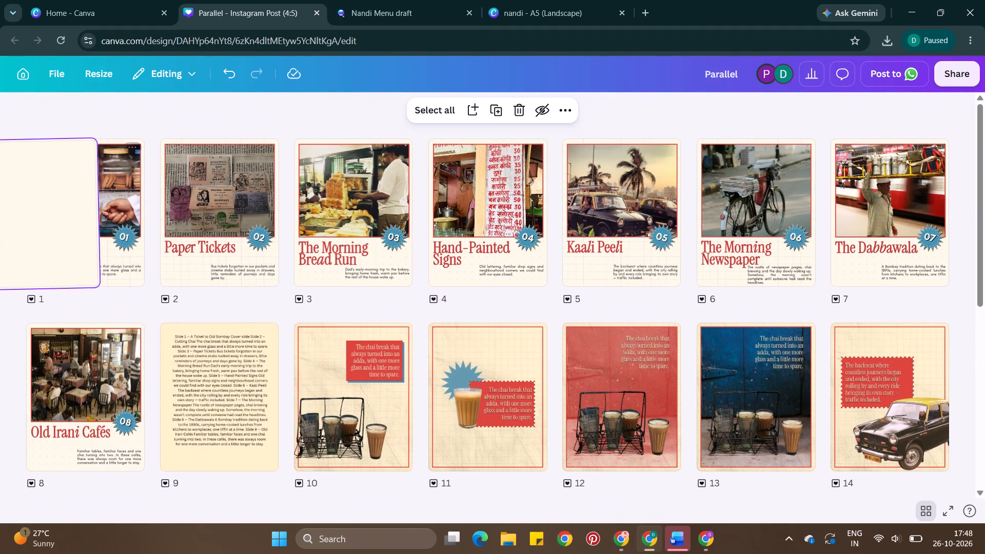
{"action": "left_click_drag", "start_coordinate": [41, 158], "coordinate": [82, 153]}
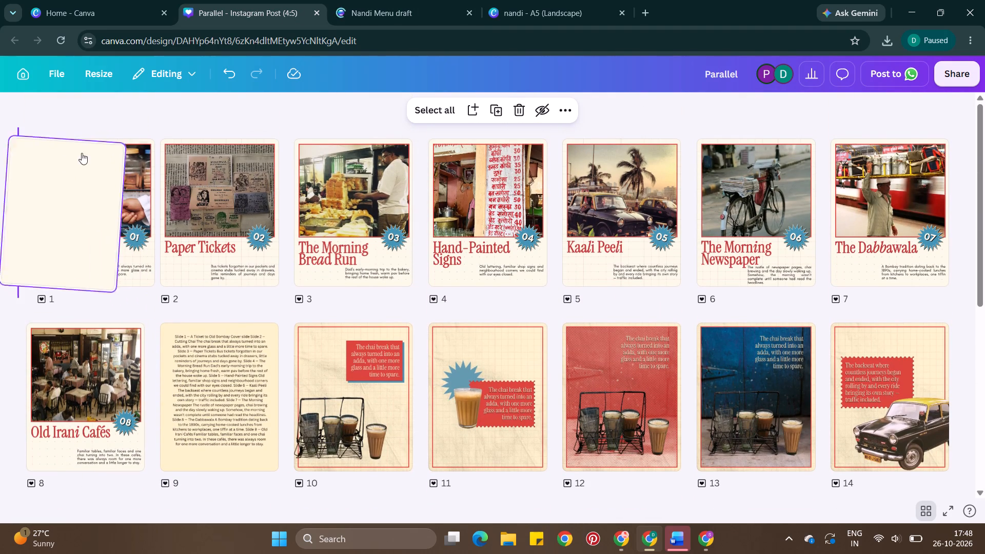
{"action": "left_click_drag", "start_coordinate": [82, 153], "coordinate": [32, 176]}
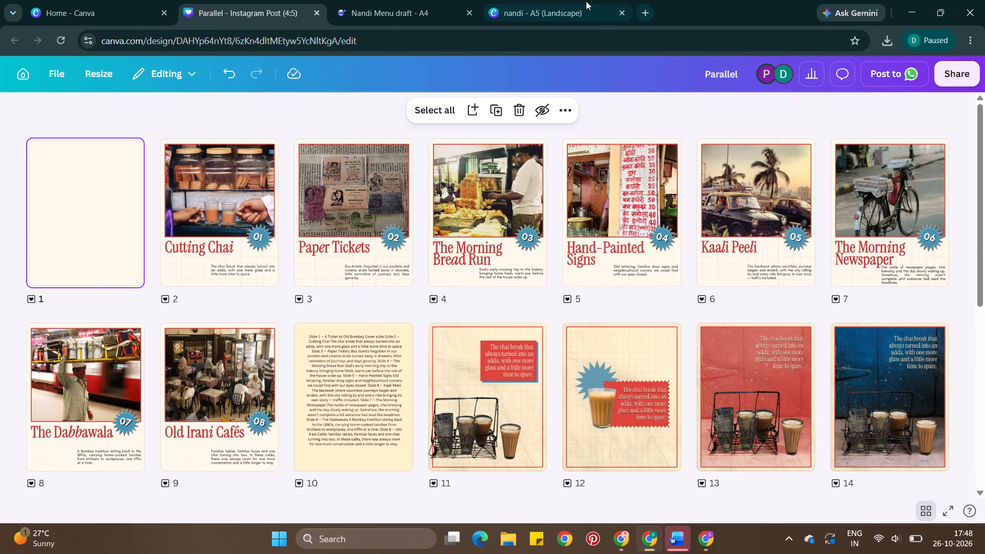
Switch to the "nandi - A5 (Landscape)" design and look through its red checked-border card pages.
{"action": "left_click", "coordinate": [586, 1]}
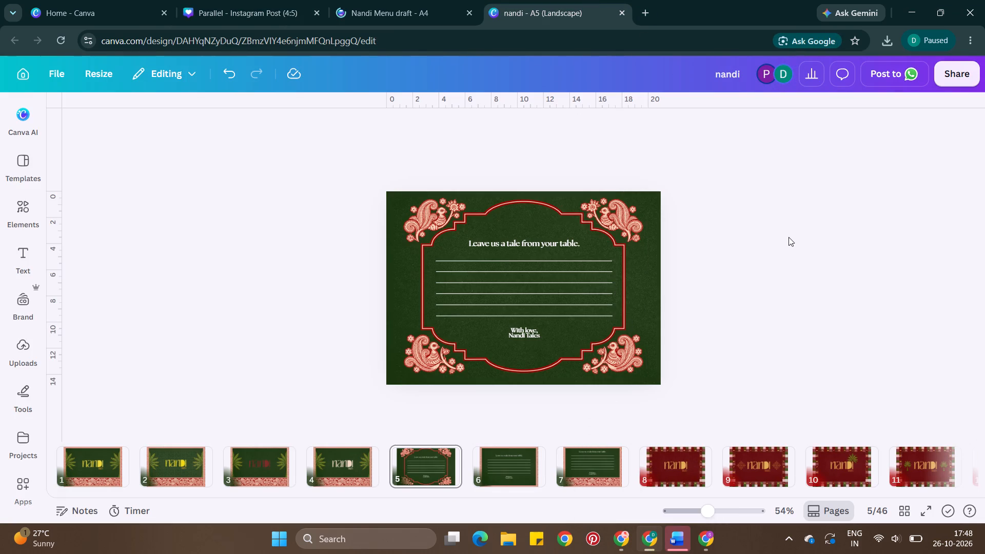
{"action": "double_click", "coordinate": [789, 237]}
{"action": "scroll", "coordinate": [549, 474], "scroll_direction": "left", "scroll_amount": 3}
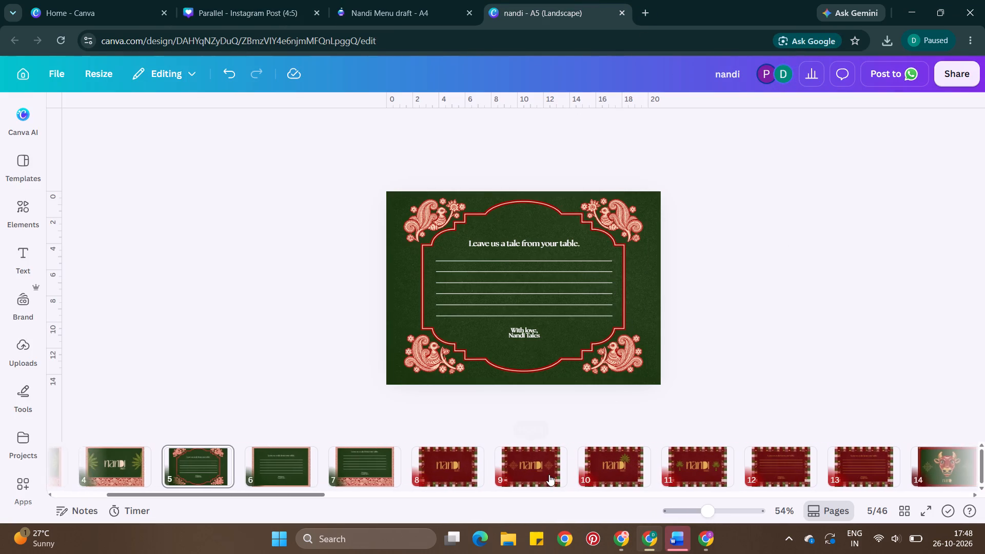
{"action": "scroll", "coordinate": [549, 474], "scroll_direction": "left", "scroll_amount": 1}
{"action": "left_click", "coordinate": [587, 467]}
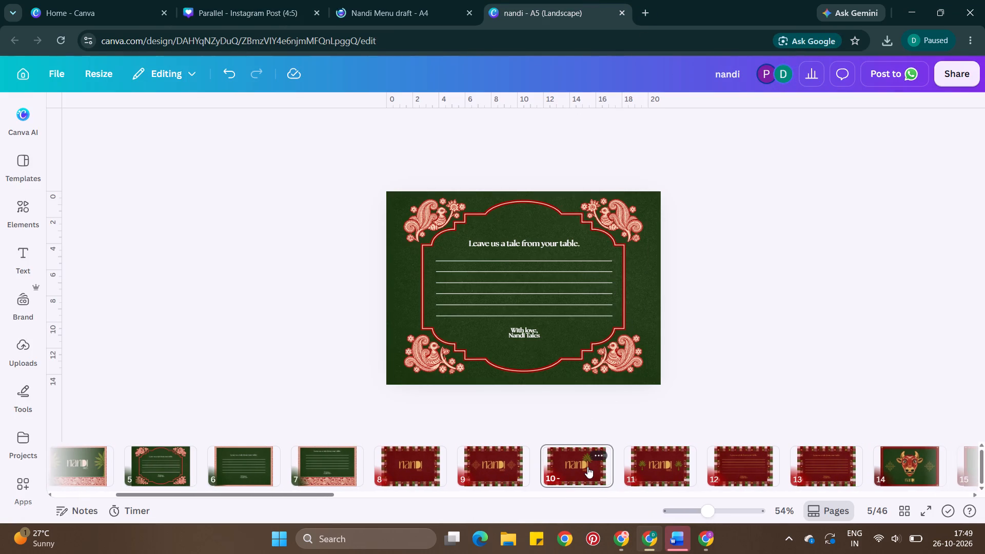
{"action": "key", "text": "Right"}
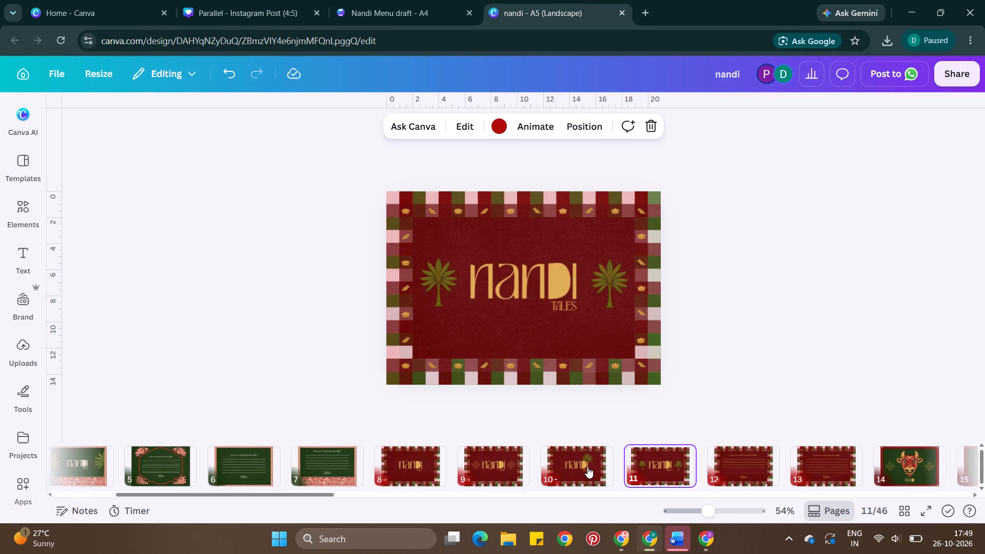
{"action": "key", "text": "Right"}
{"action": "key", "text": "Right"}
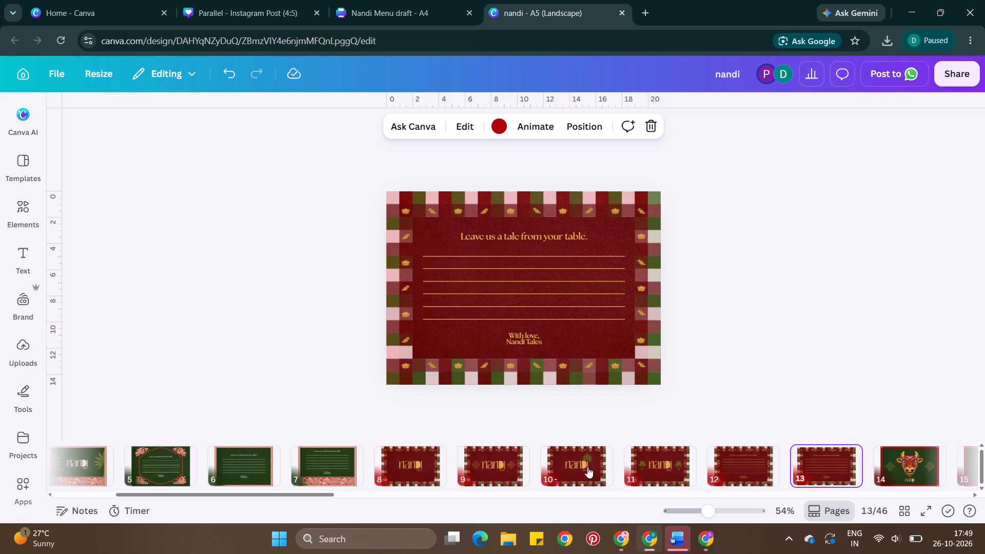